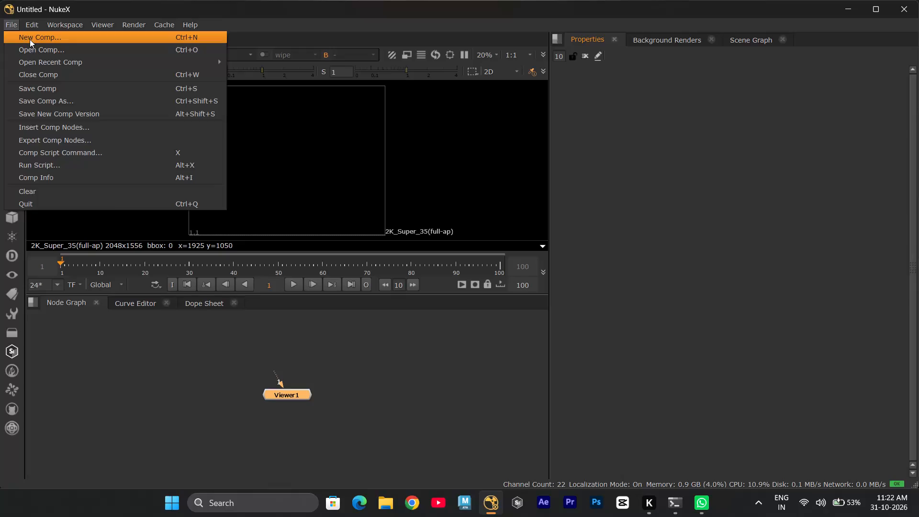
Open the existing comp script "car .nk" from the Nuke file folder on drive D.
left_click(31, 38)
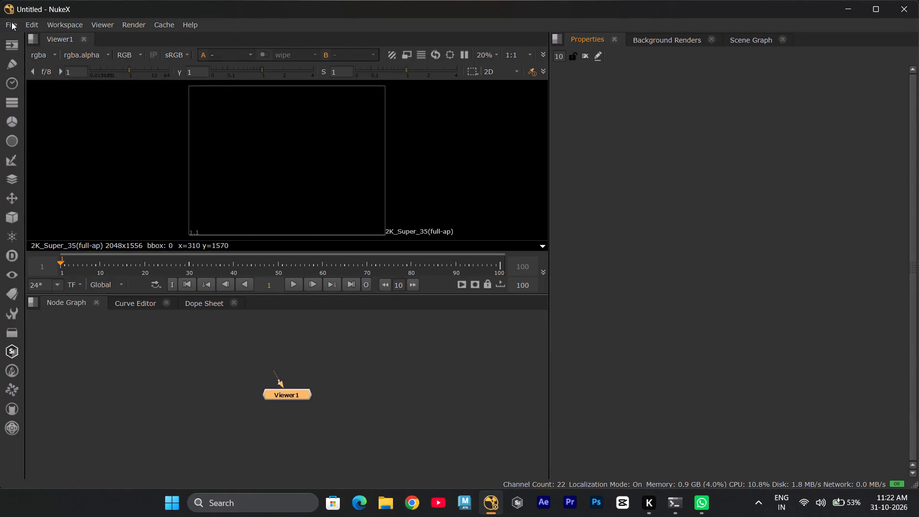
left_click(12, 22)
left_click(27, 48)
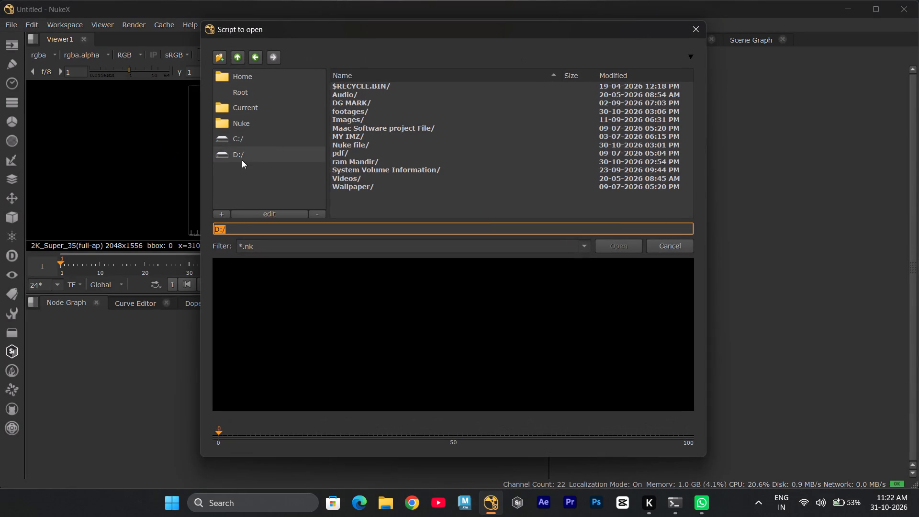
left_click(242, 160)
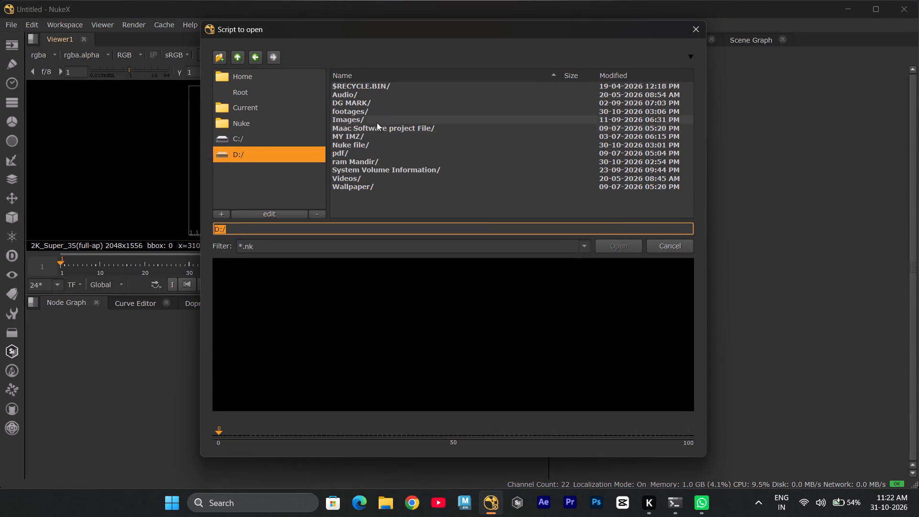
double_click(359, 146)
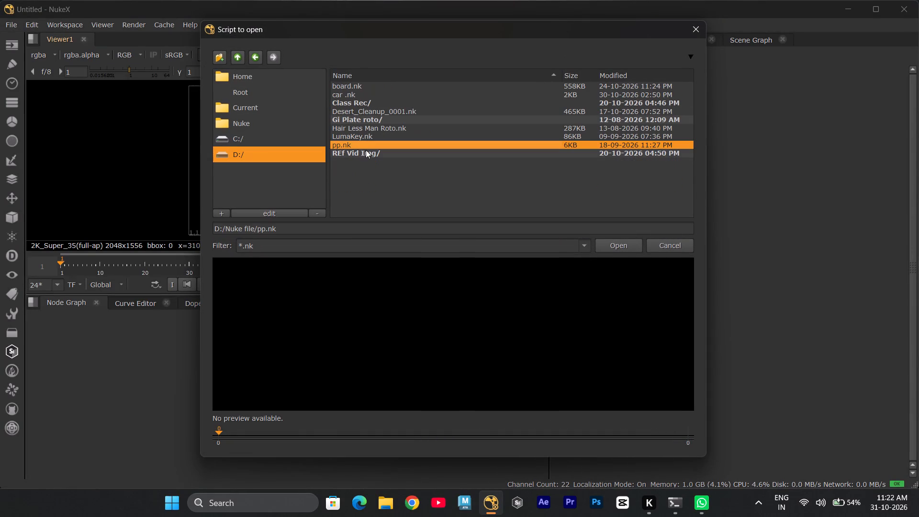
left_click(369, 95)
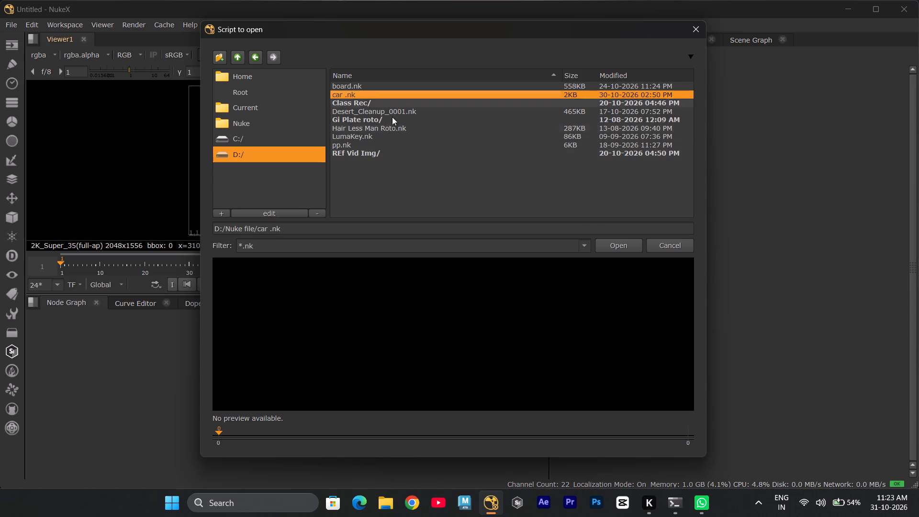
left_click(611, 245)
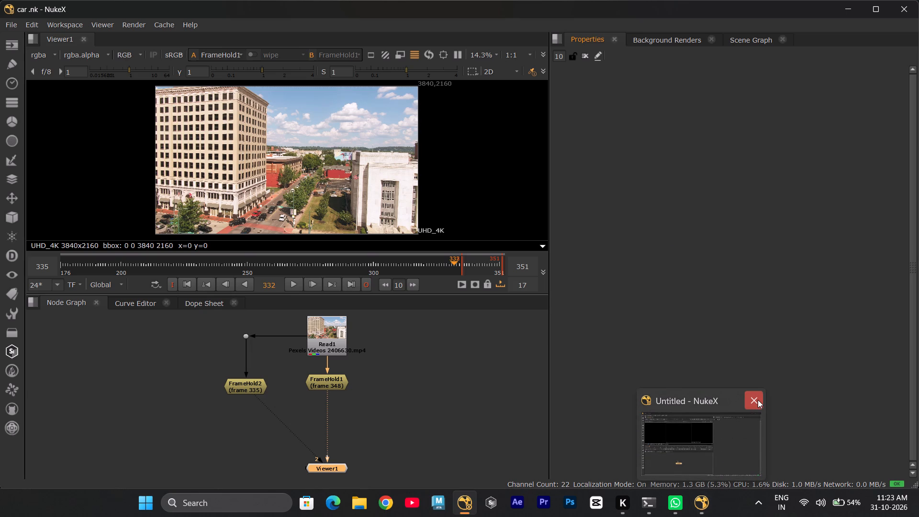
Close the extra empty Untitled comp window, keeping the car comp open.
left_click(759, 400)
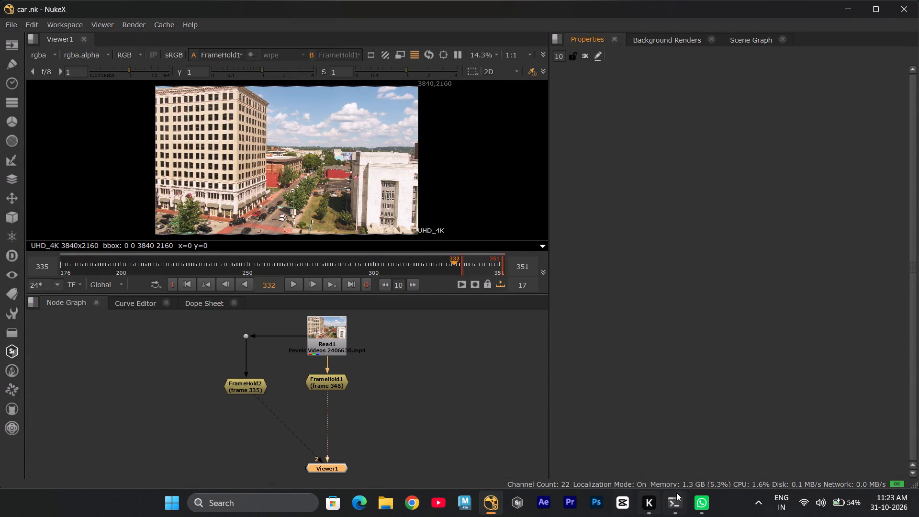
left_click(656, 329)
Examine the FrameHold branches in the node graph and the cars at the street intersection in the footage.
scroll(445, 436, "up", 4)
scroll(446, 436, "down", 3)
scroll(282, 412, "down", 2)
scroll(289, 407, "up", 4)
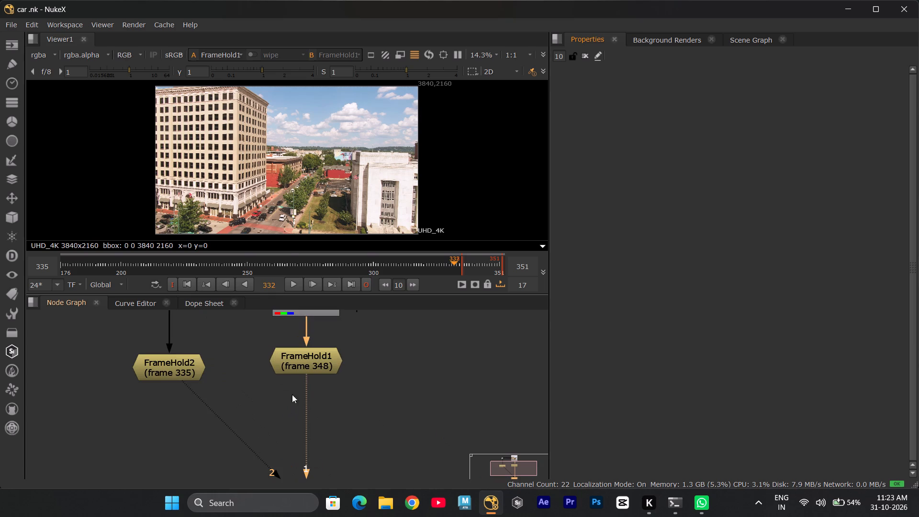
scroll(295, 219, "up", 10)
left_click(295, 192)
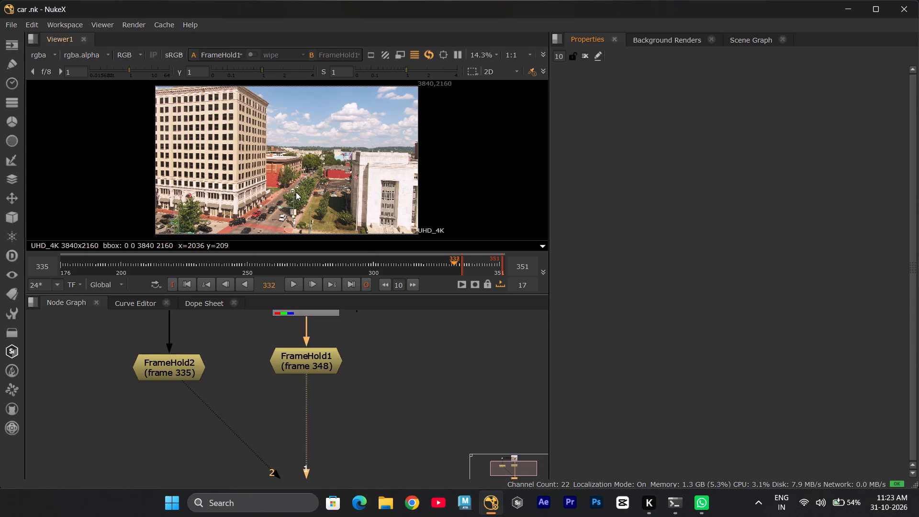
scroll(299, 202, "up", 4)
middle_click_drag(252, 193, 399, 139)
scroll(337, 173, "up", 4)
middle_click_drag(336, 174, 383, 145)
scroll(383, 145, "down", 6)
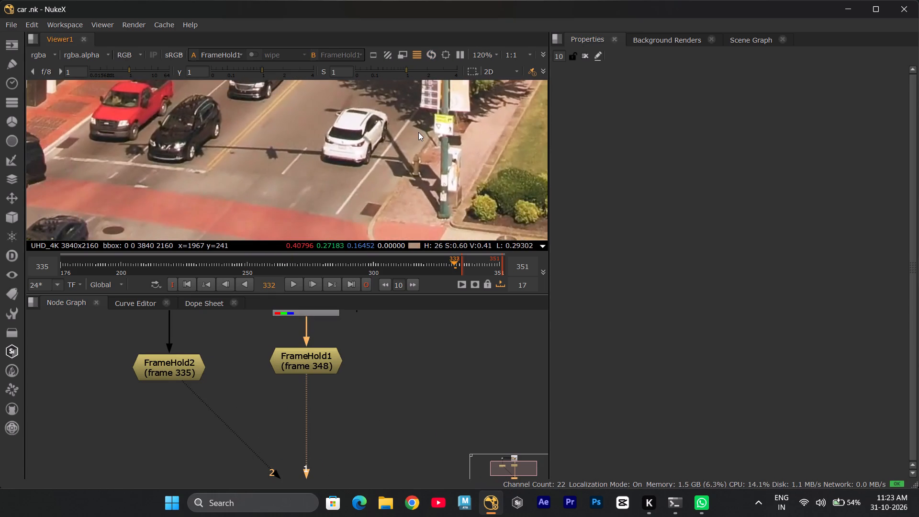
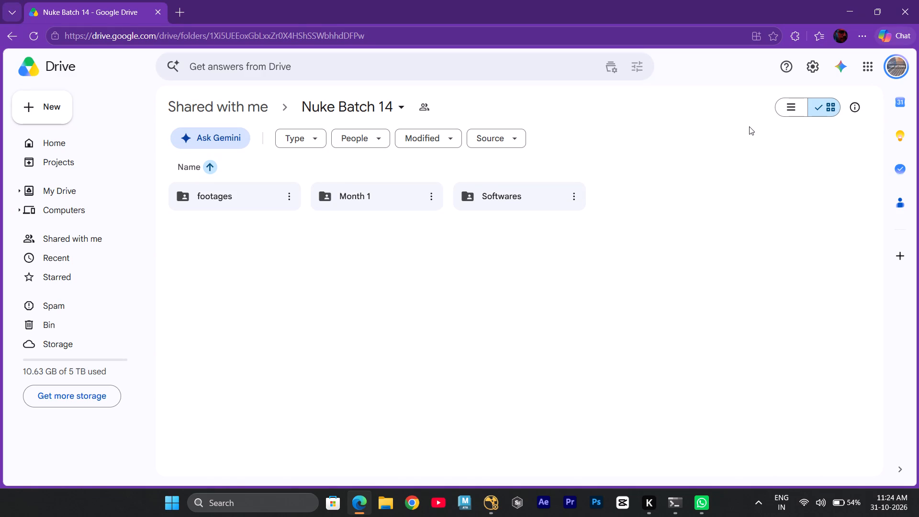
In the browser, open the Month 1 folder of Nuke Batch 14 on Google Drive.
double_click(408, 208)
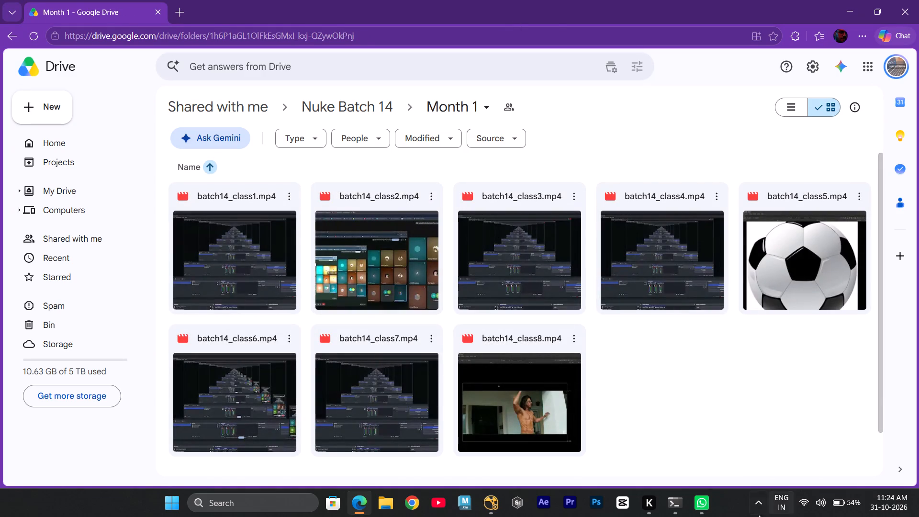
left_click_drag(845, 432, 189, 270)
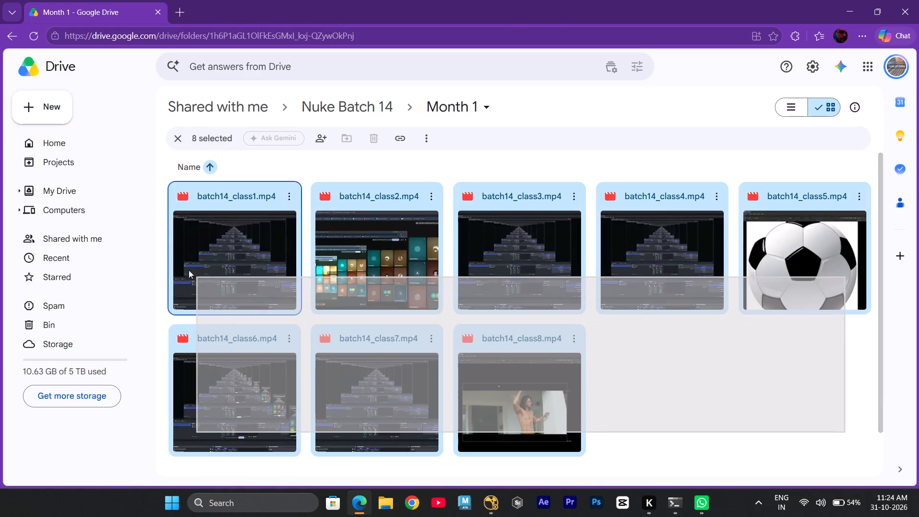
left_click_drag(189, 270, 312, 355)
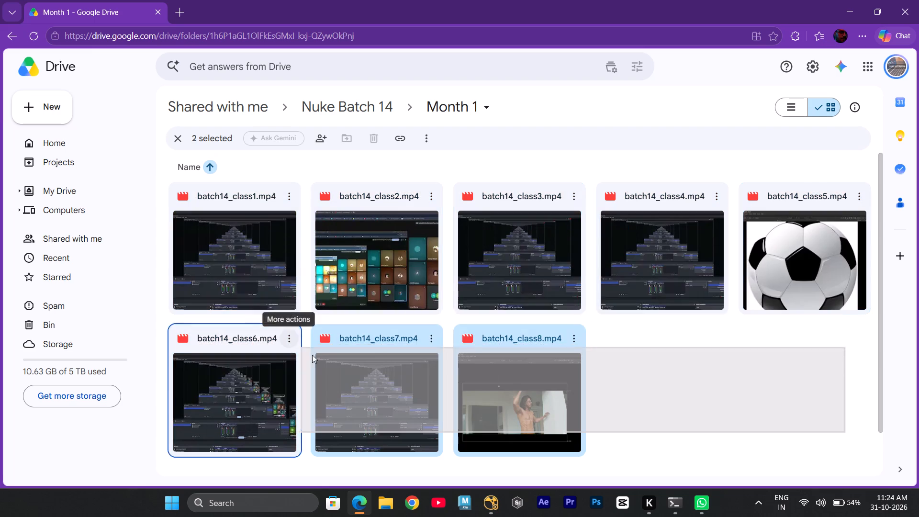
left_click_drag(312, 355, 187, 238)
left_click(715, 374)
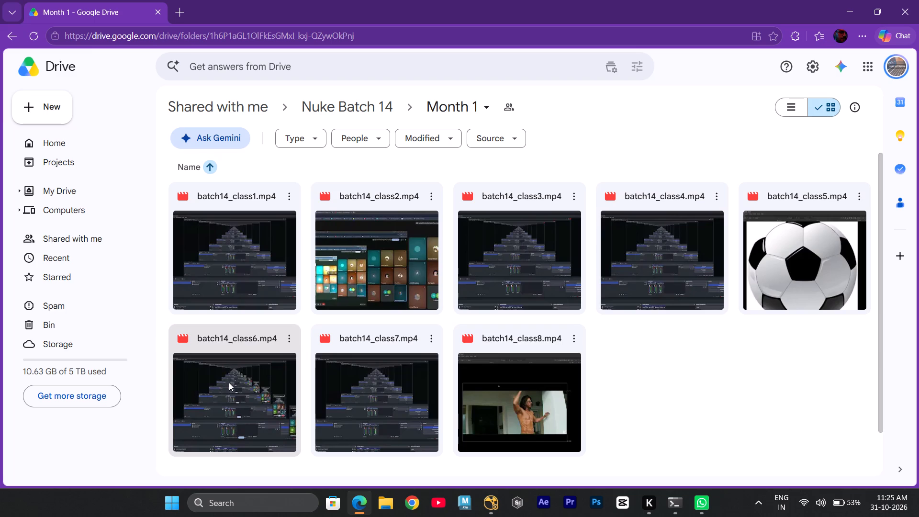
Play the class recording batch14_class6.mp4 in full screen.
double_click(261, 381)
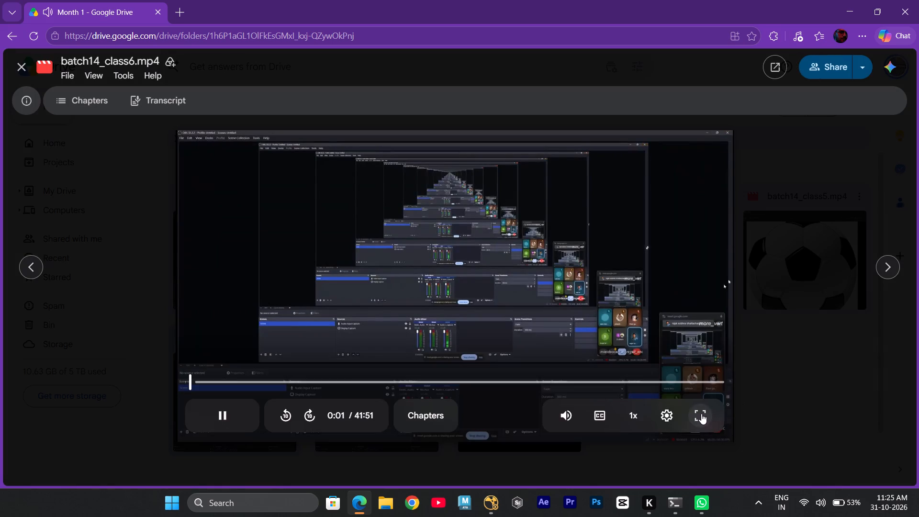
left_click(699, 414)
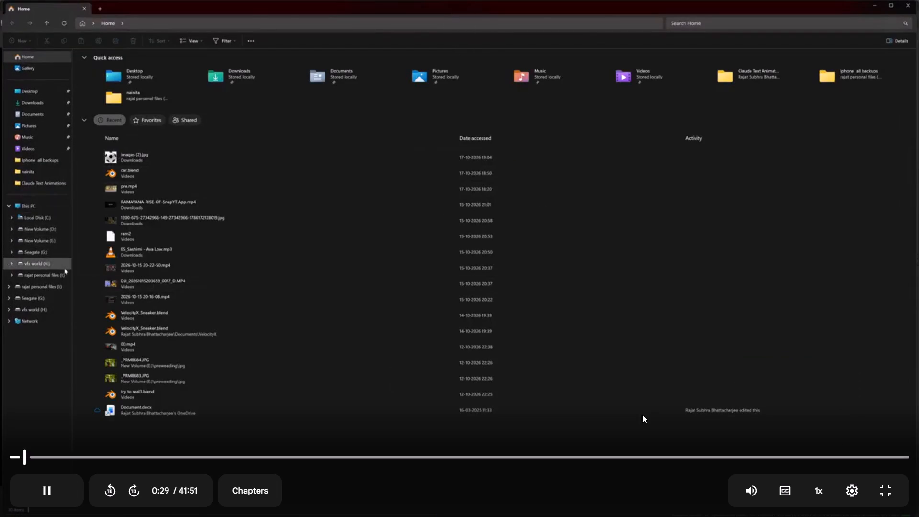
Connect the OnePlus Nord Buds 3 Pro over Bluetooth and return the class recording to full screen.
key("f")
left_click(828, 507)
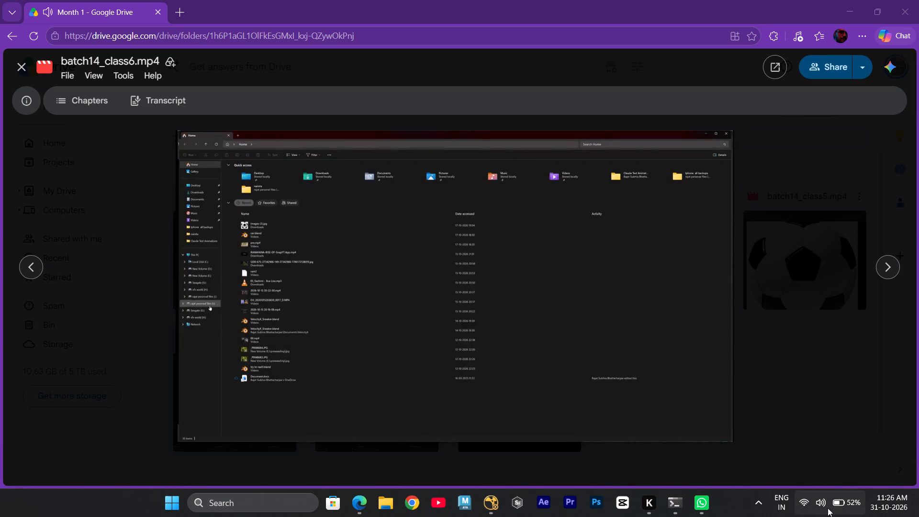
left_click(819, 283)
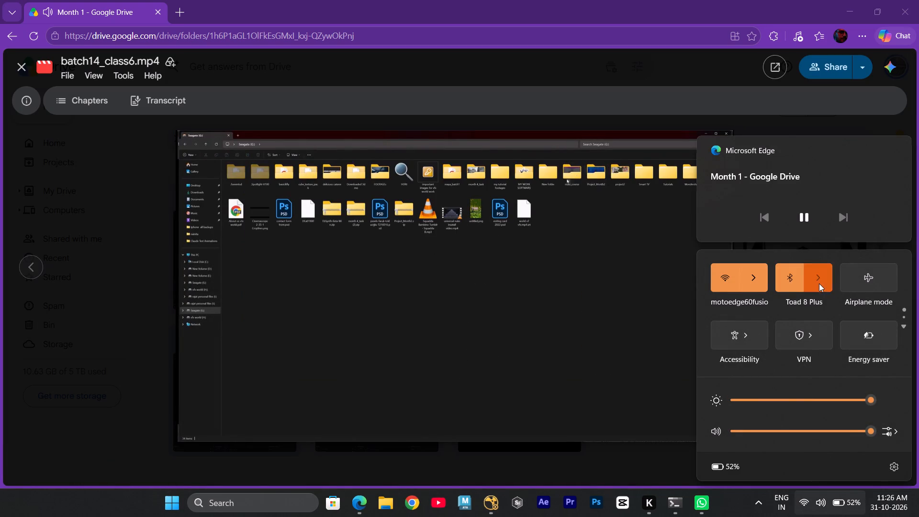
left_click(770, 342)
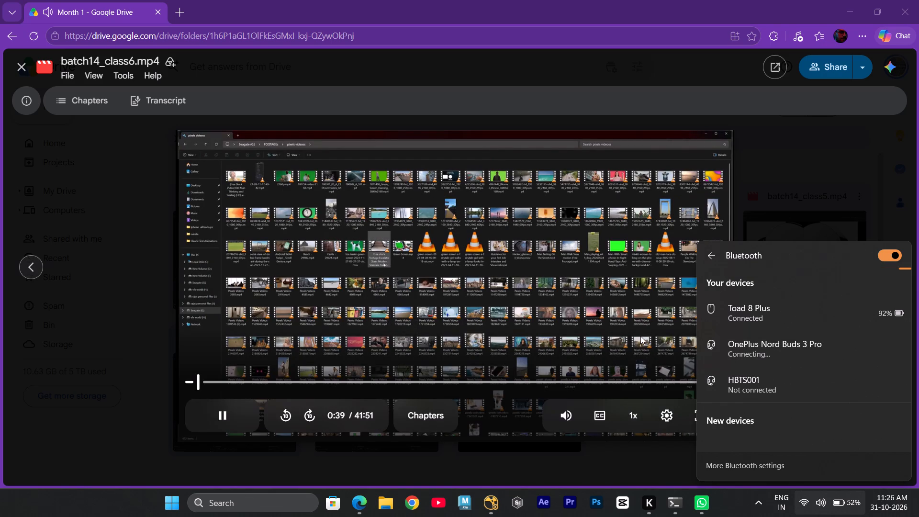
left_click(688, 417)
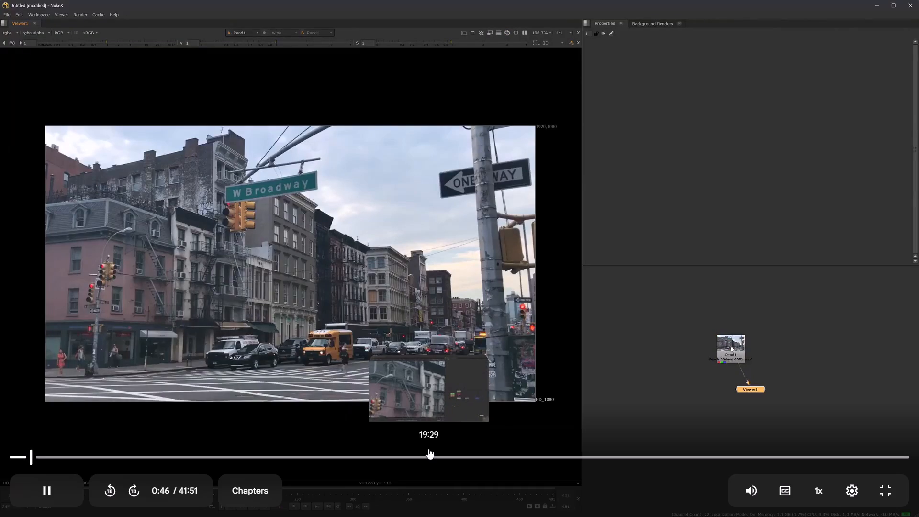
Skim the class recording to about 30:06 and study the Transform1 work on the FrameHold3 branch, pausing at 30:22.
left_click(429, 456)
left_click(504, 459)
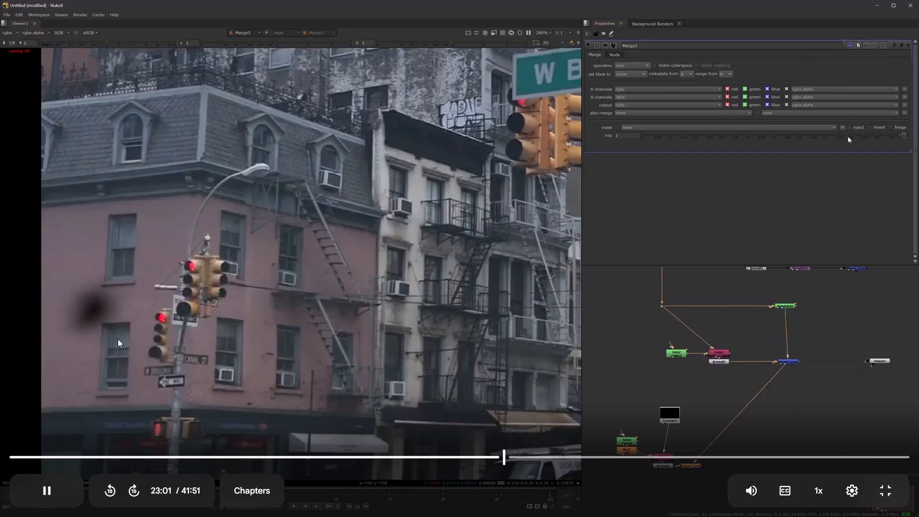
left_click(565, 458)
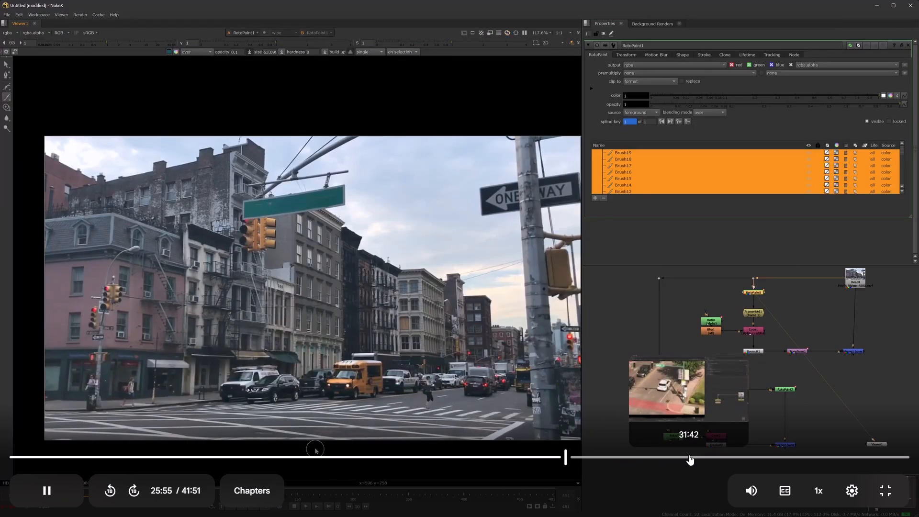
left_click(692, 456)
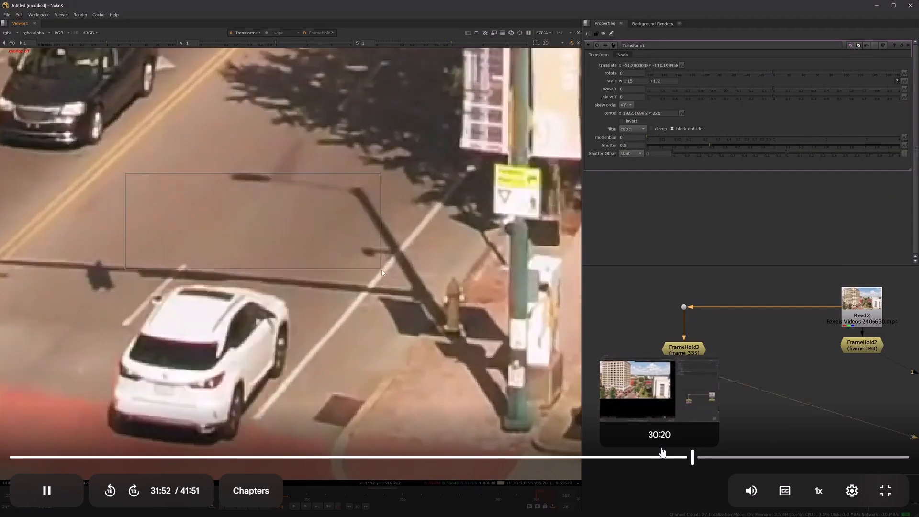
left_click(670, 459)
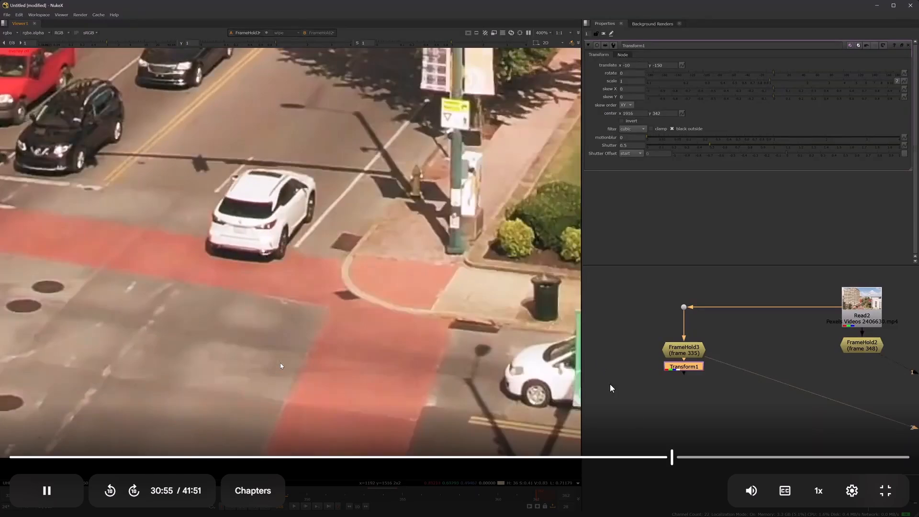
left_click(653, 457)
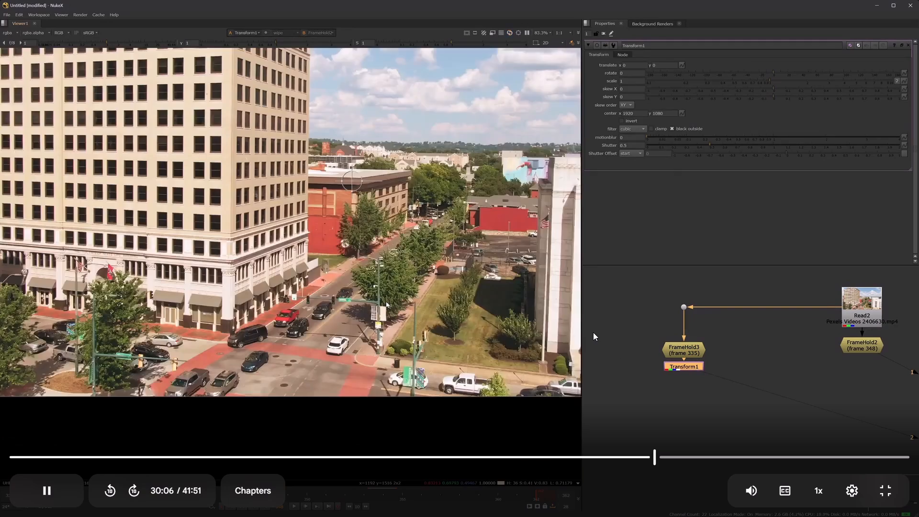
key("space")
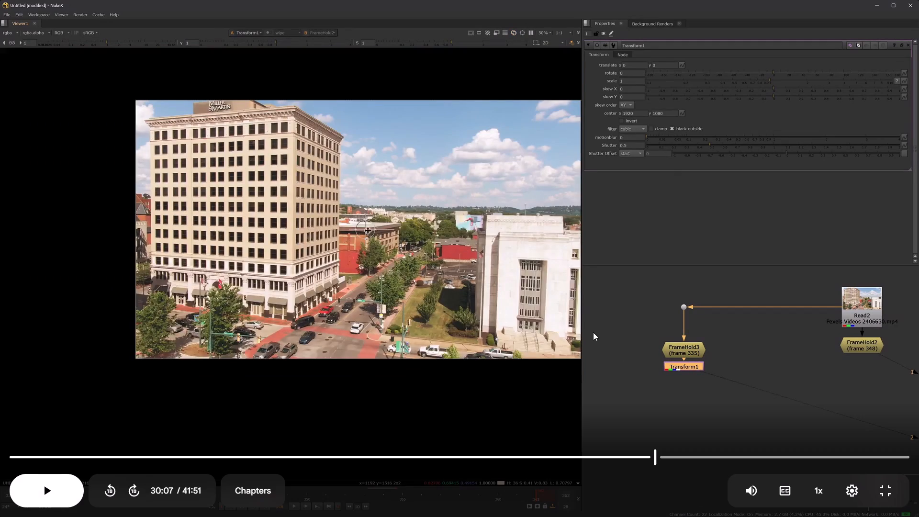
key("space")
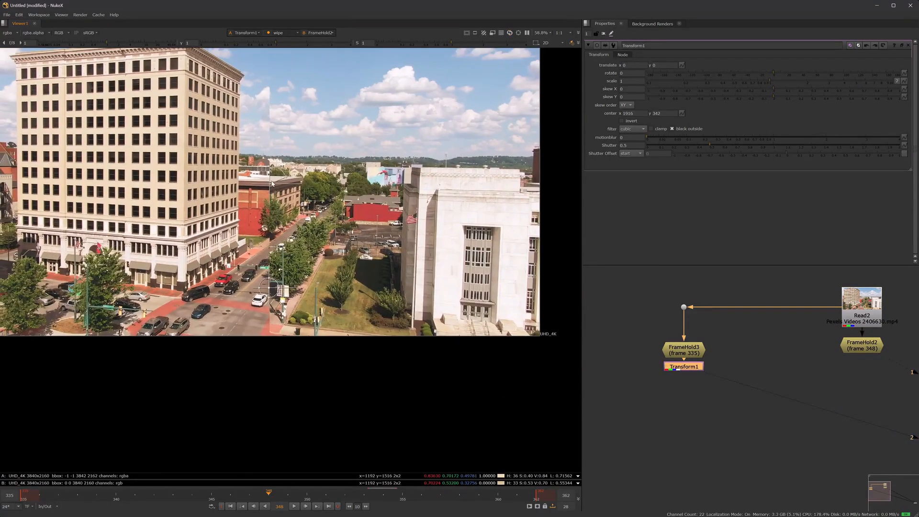
key("space")
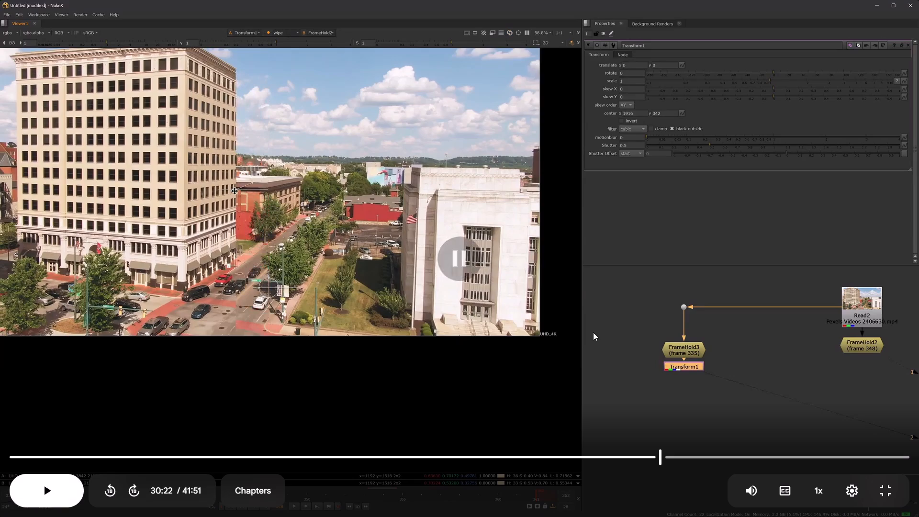
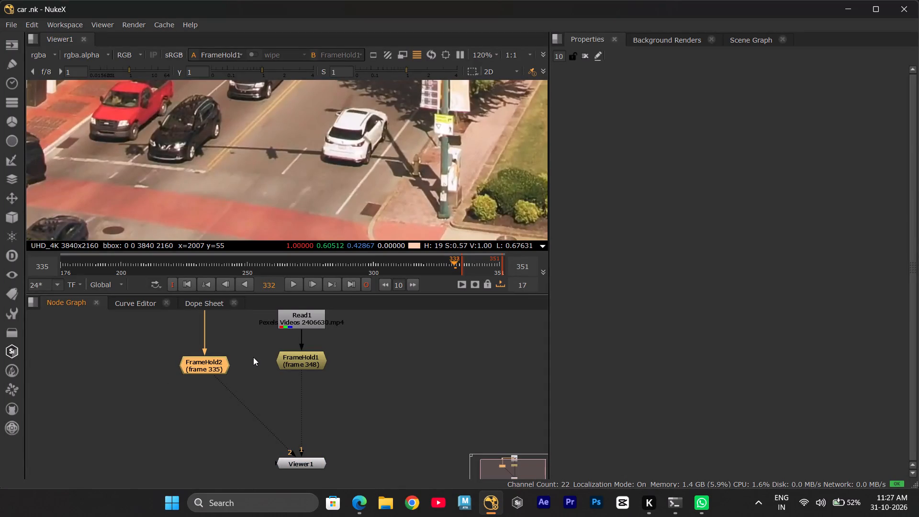
Add a Transform node after FrameHold2 and place it a little lower on that branch.
type("trans")
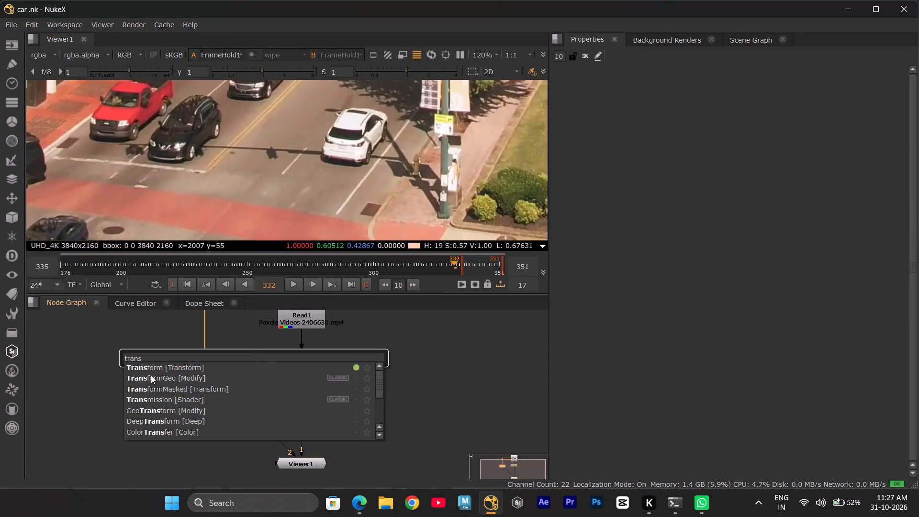
left_click(170, 369)
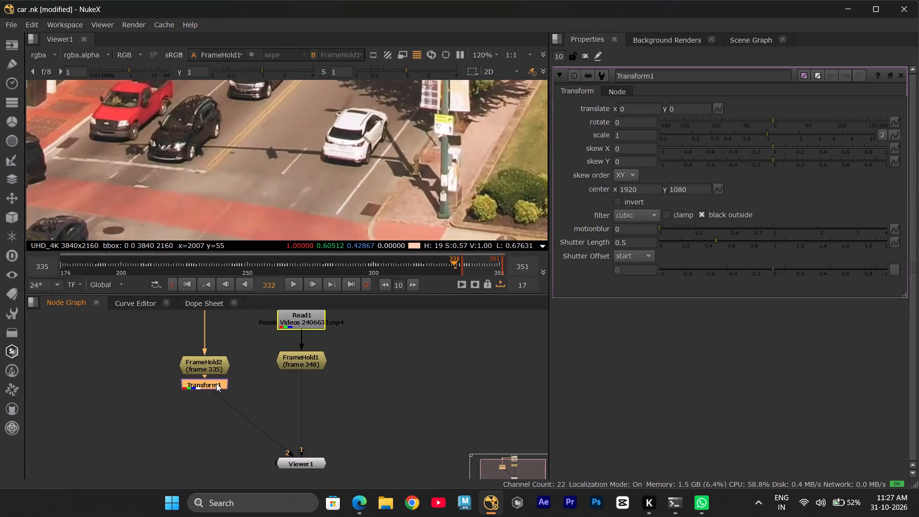
left_click_drag(216, 383, 220, 400)
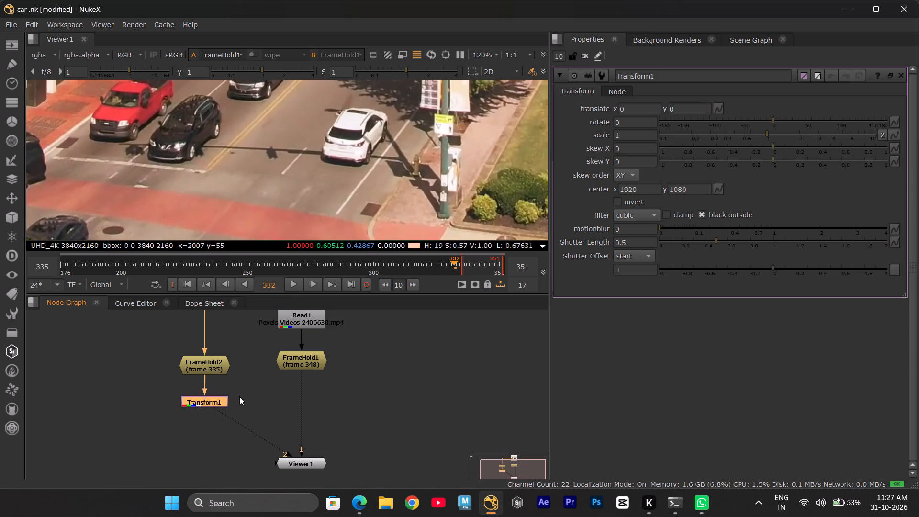
Compare the white car's position between FrameHold1 and Transform1 by alternating the two viewer inputs.
scroll(264, 197, "down", 3)
scroll(327, 395, "down", 5)
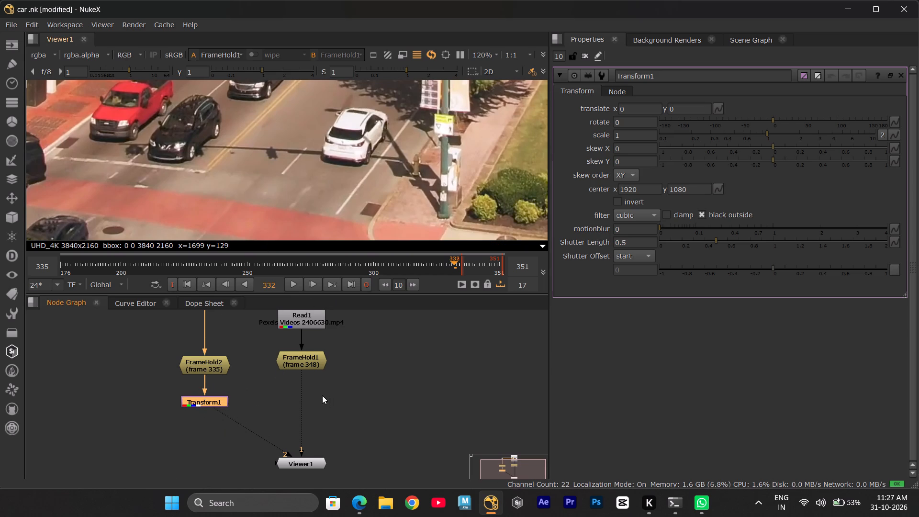
left_click(322, 387)
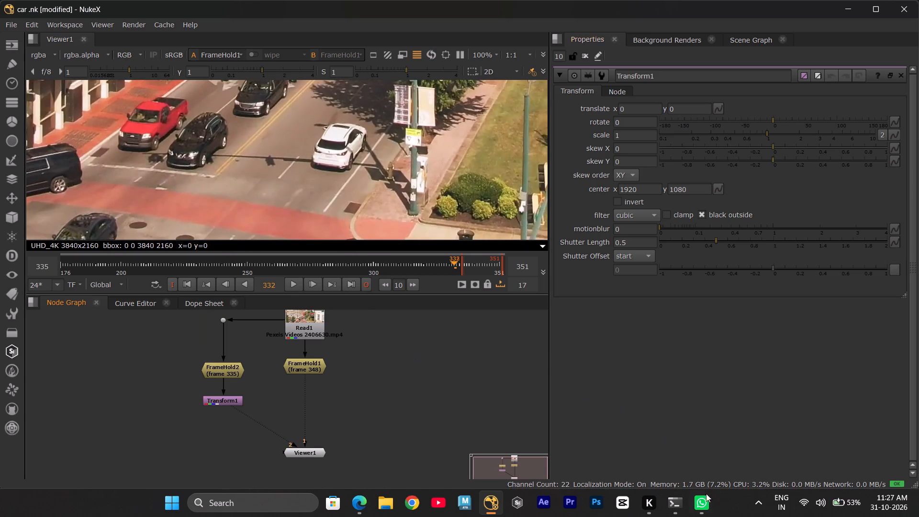
scroll(238, 81, "down", 4)
middle_click_drag(274, 127, 263, 203)
scroll(274, 202, "up", 3)
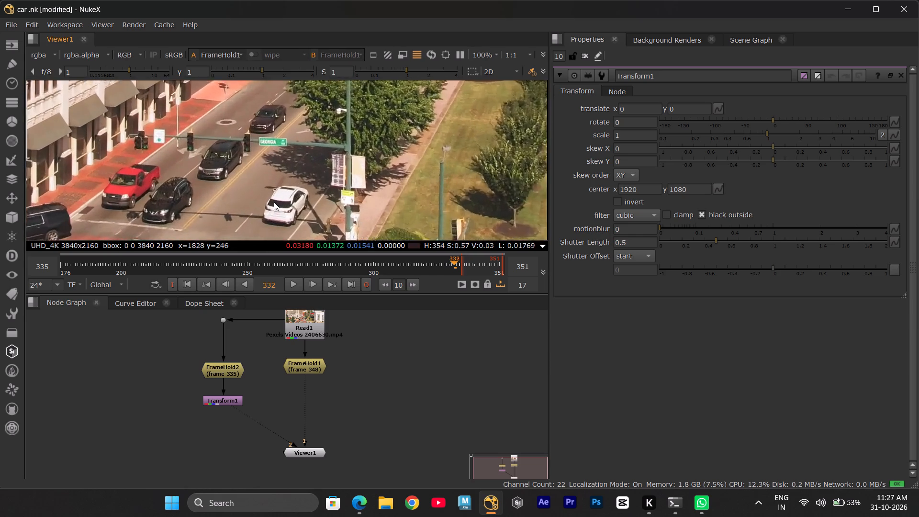
scroll(274, 202, "up", 1)
middle_click_drag(276, 206, 273, 151)
scroll(273, 151, "up", 1)
left_click(350, 411)
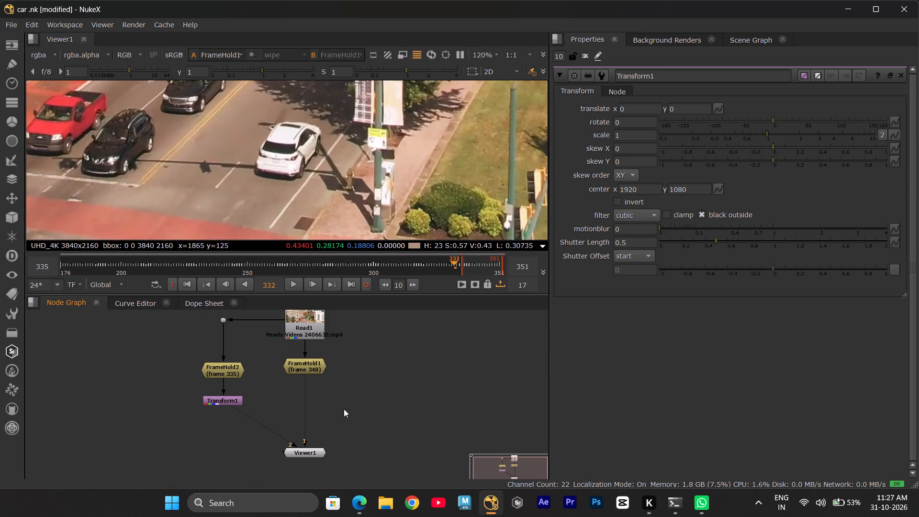
key("1")
key("2")
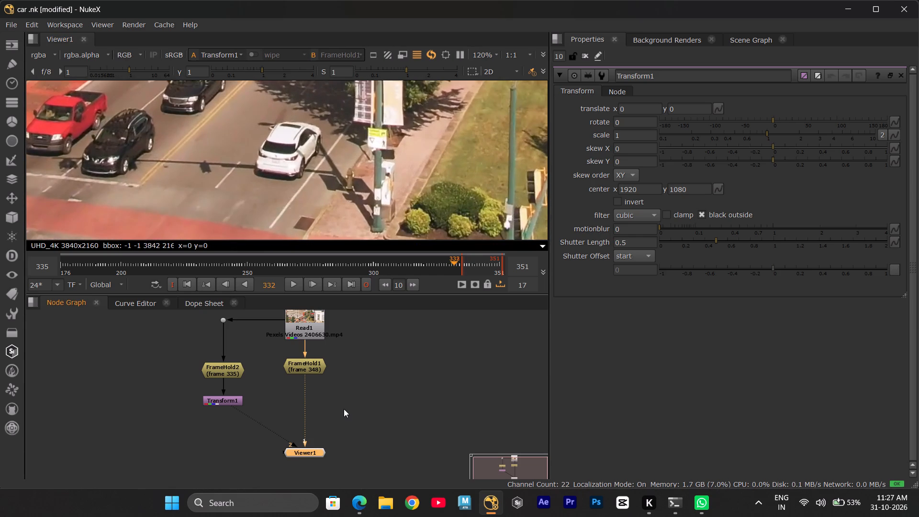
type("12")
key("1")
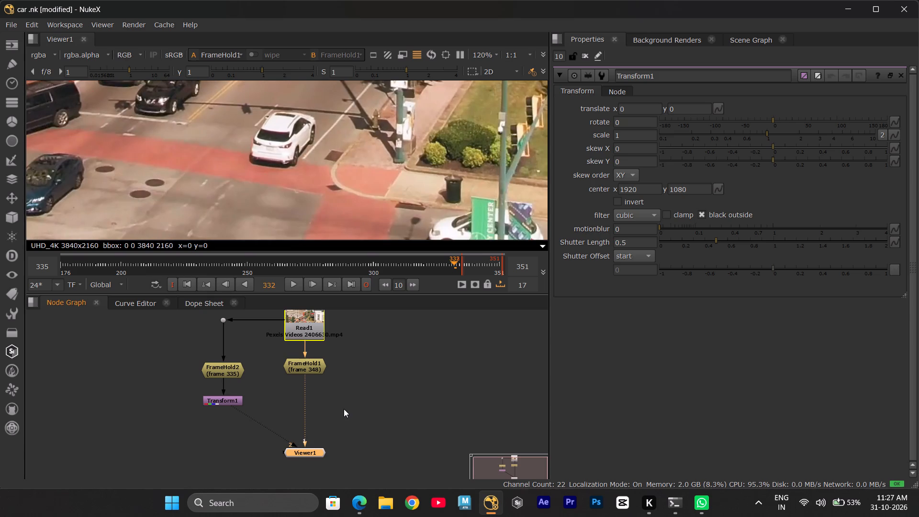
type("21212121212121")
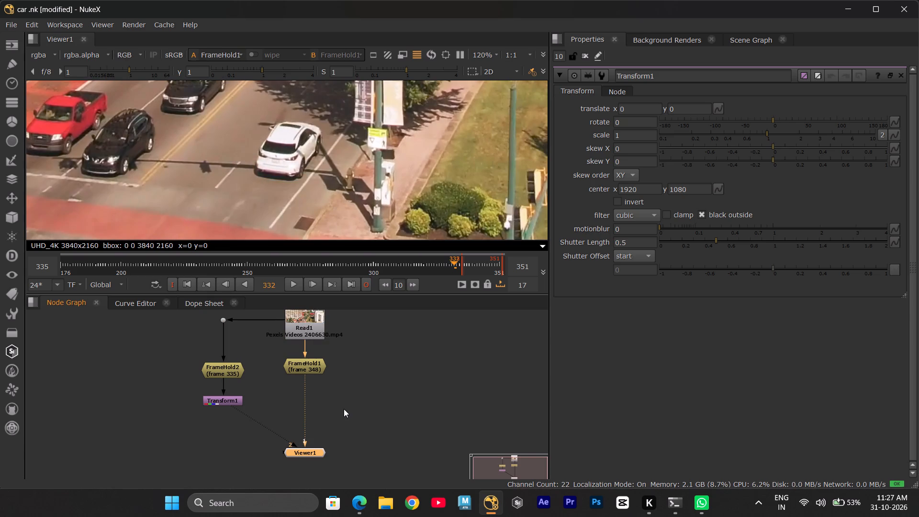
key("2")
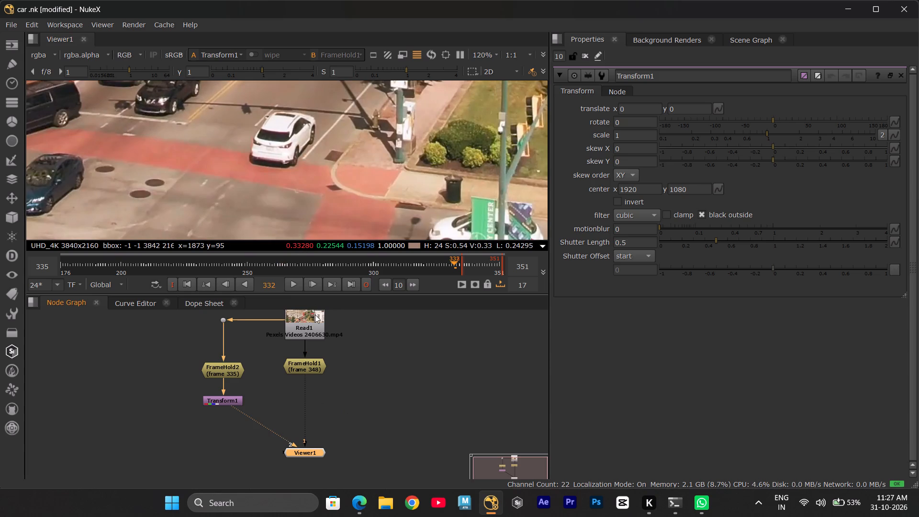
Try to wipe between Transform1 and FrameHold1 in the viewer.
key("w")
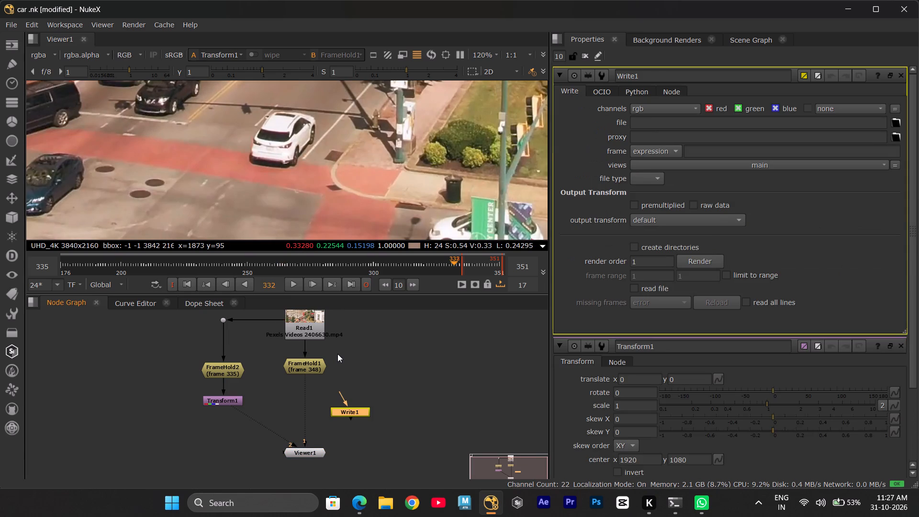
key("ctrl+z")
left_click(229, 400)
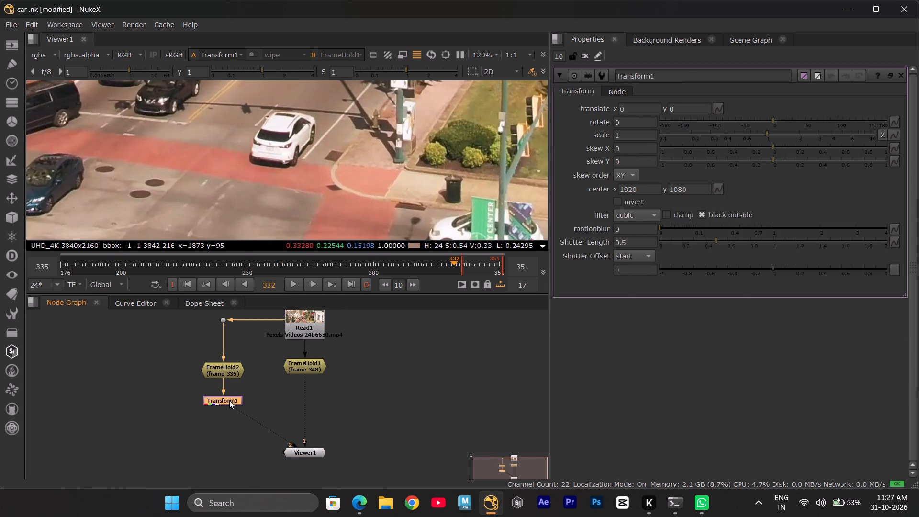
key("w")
Switch to the class recording, rewatch the Transform1 and FrameHold2 wipe from 30:12, and return to NukeX.
key("alt+Tab")
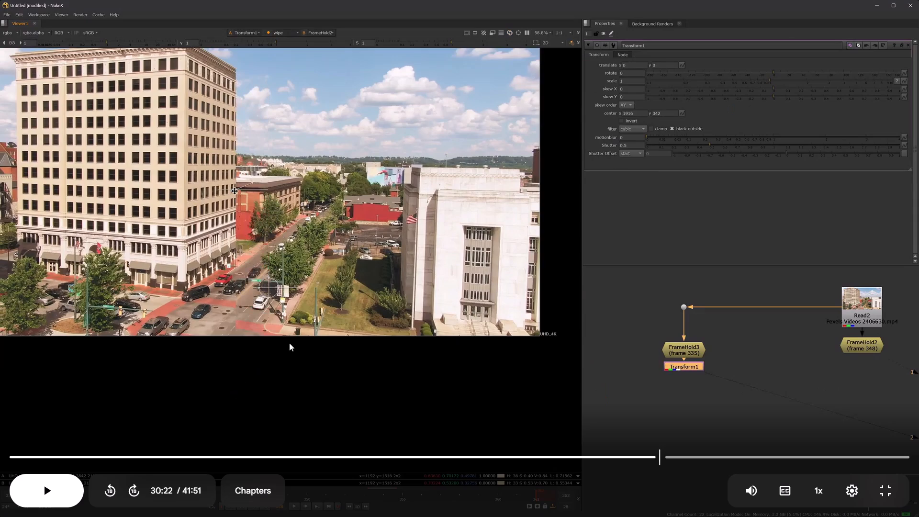
key("Left")
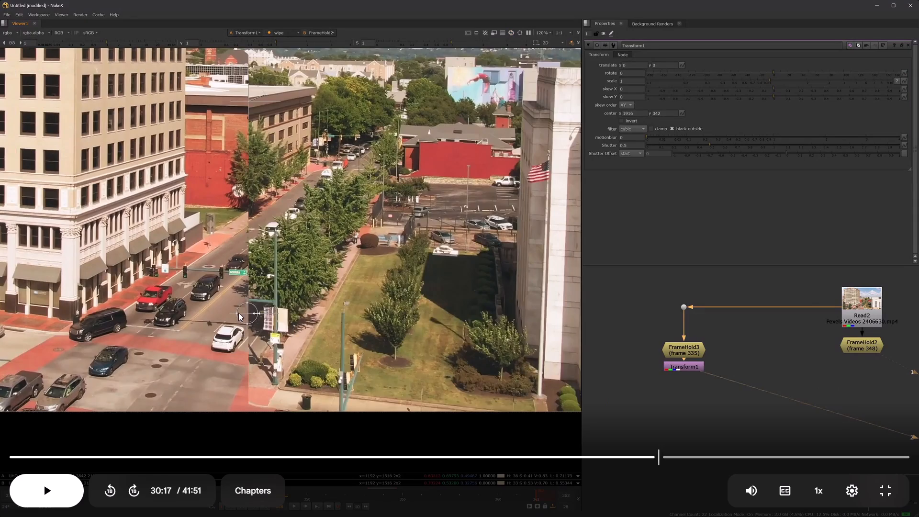
key("Left")
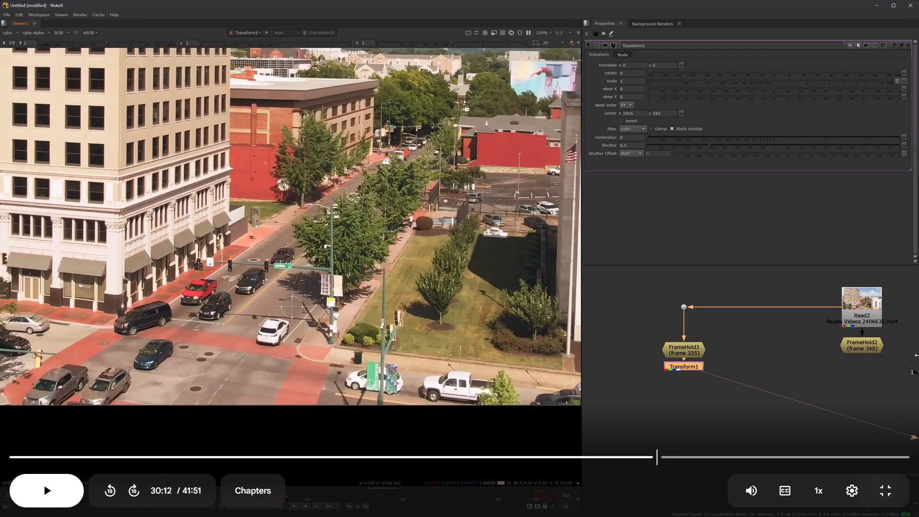
left_click(66, 493)
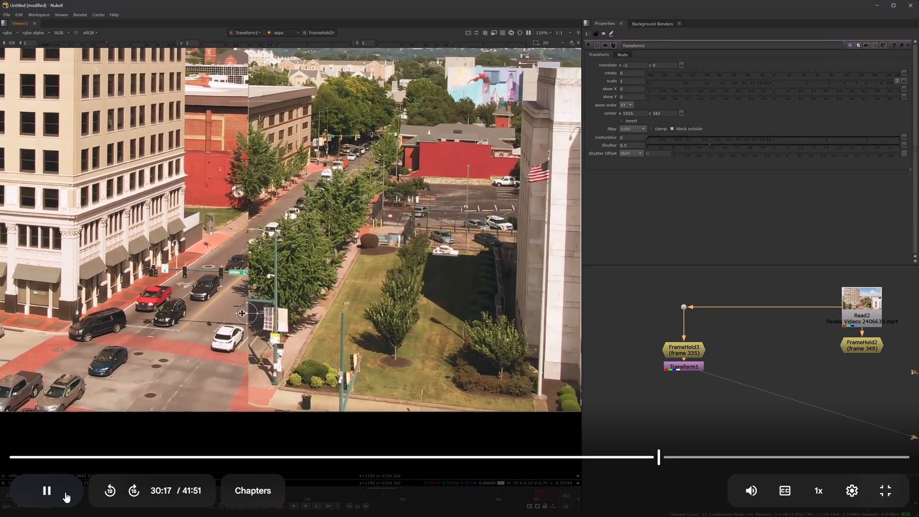
key("space")
key("alt+Tab")
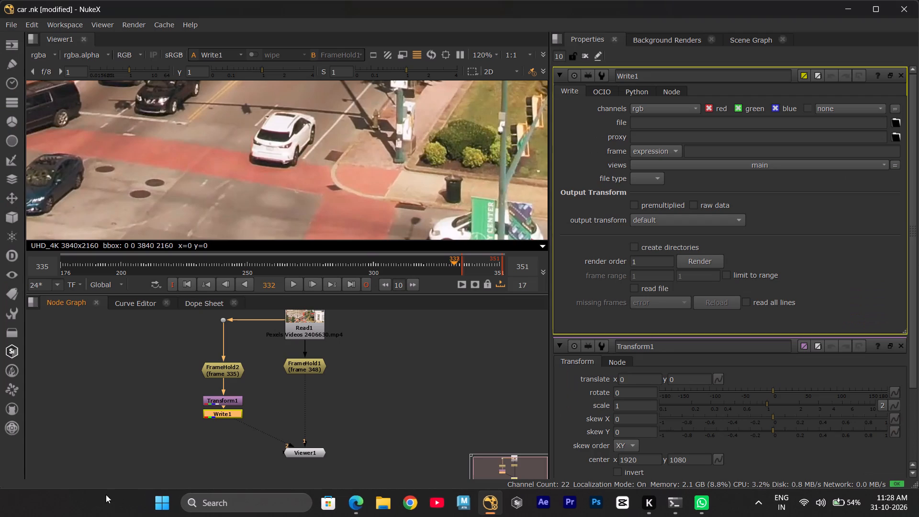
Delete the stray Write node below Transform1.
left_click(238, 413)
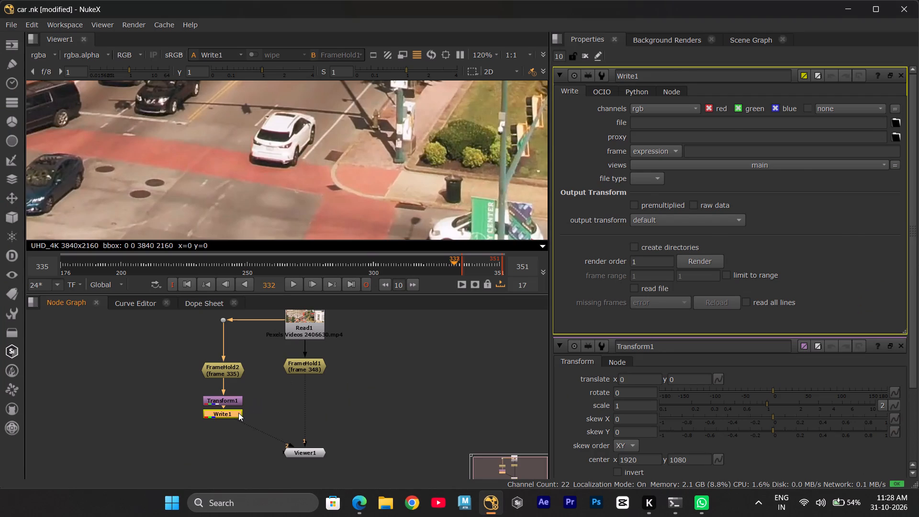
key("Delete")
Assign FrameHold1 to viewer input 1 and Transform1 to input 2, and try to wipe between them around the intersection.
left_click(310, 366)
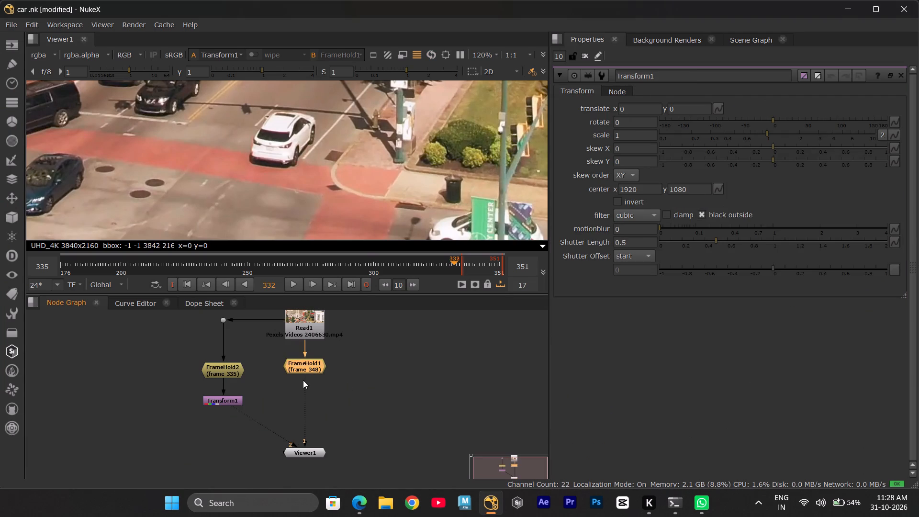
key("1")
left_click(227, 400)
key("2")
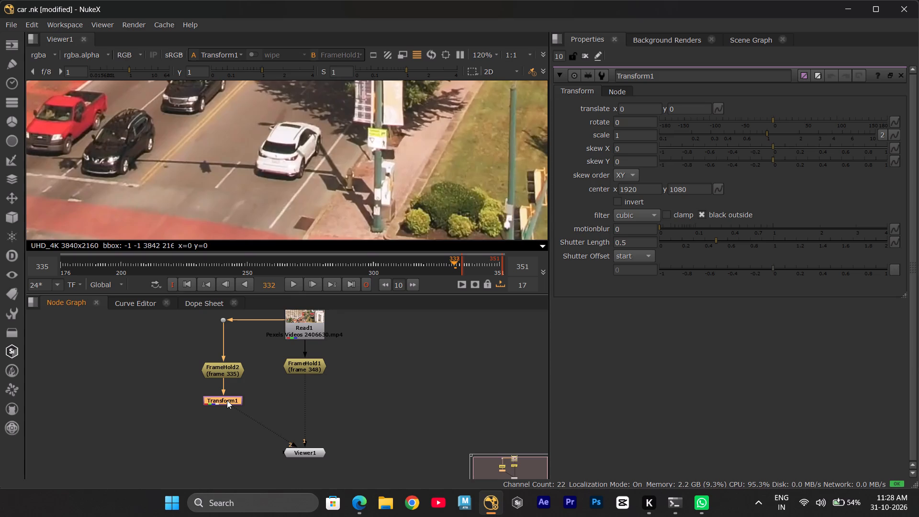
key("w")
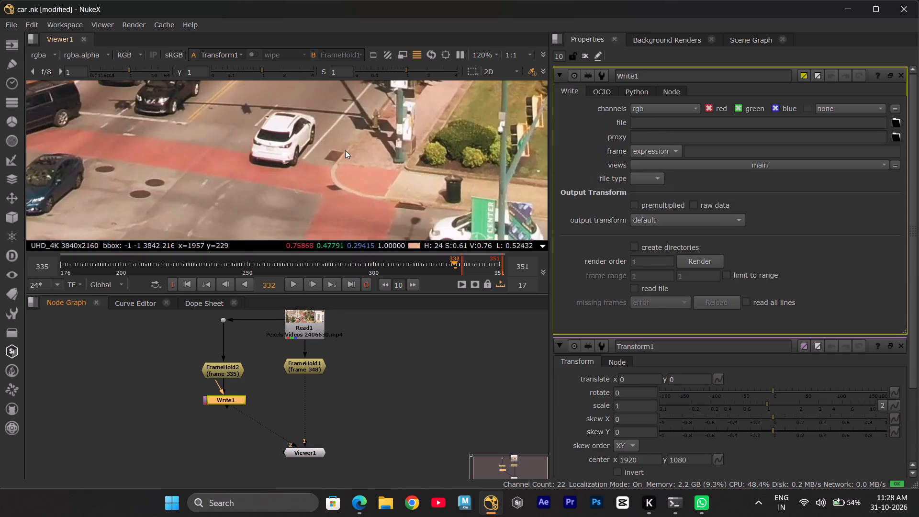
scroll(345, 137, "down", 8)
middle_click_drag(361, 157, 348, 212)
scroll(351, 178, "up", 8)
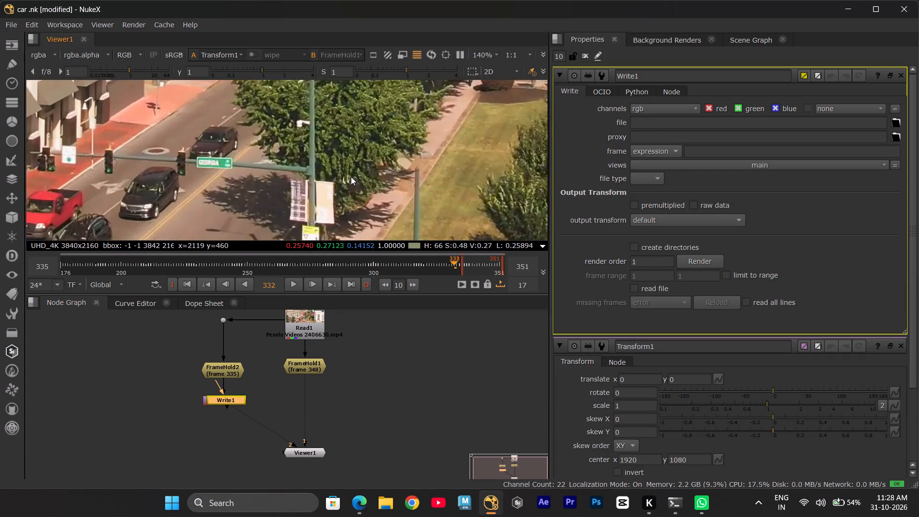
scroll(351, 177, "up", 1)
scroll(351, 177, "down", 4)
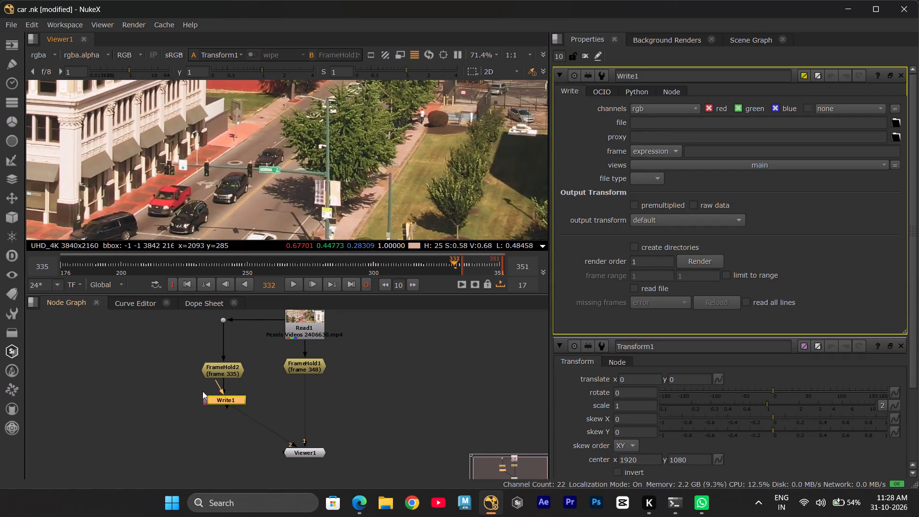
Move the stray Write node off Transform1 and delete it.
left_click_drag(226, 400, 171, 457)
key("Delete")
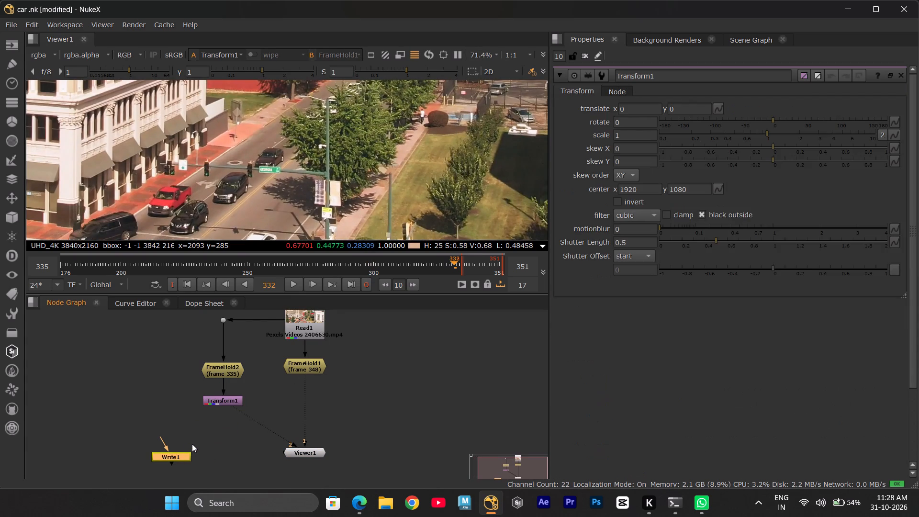
Move Transform1's center point to the street beside the white car, at about x 1892, y 303.
left_click(220, 395)
left_click(221, 396)
left_click(223, 405)
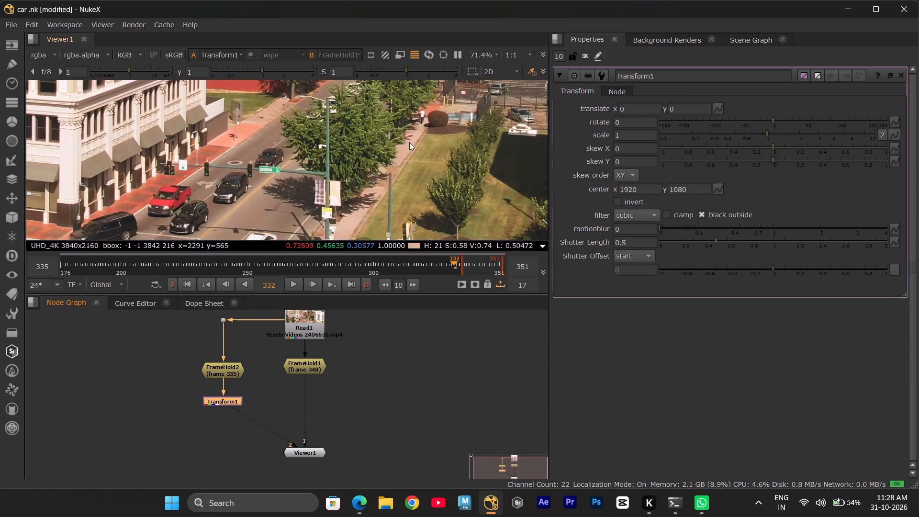
scroll(409, 151, "down", 10)
scroll(369, 142, "up", 4)
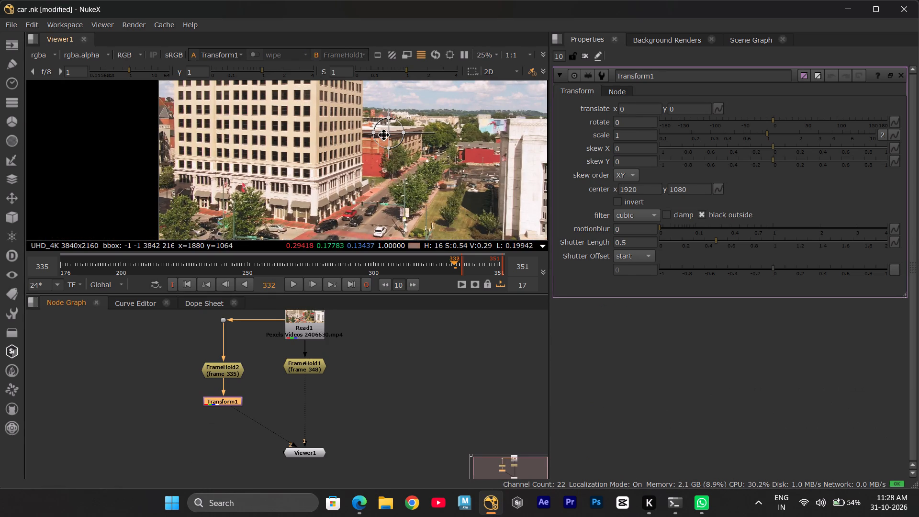
left_click_drag(385, 134, 395, 174)
key("ctrl+z")
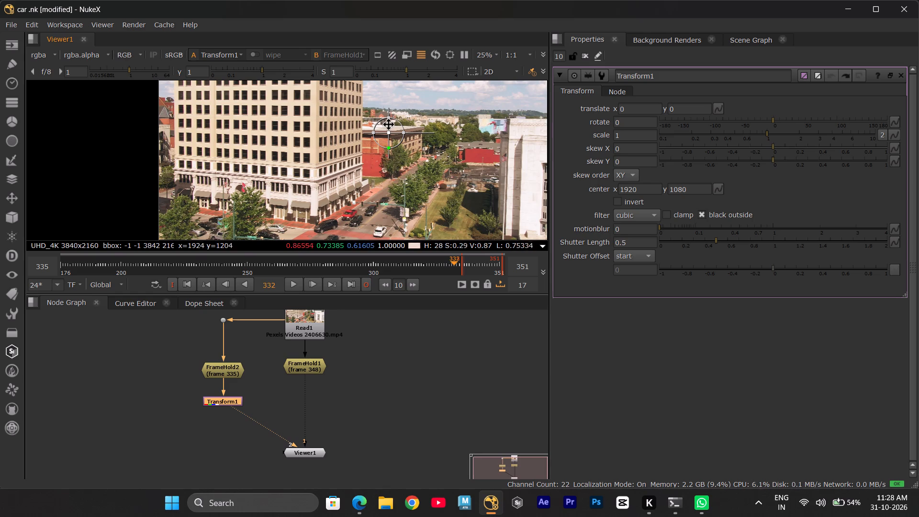
left_click_drag(389, 132, 392, 202, "ctrl")
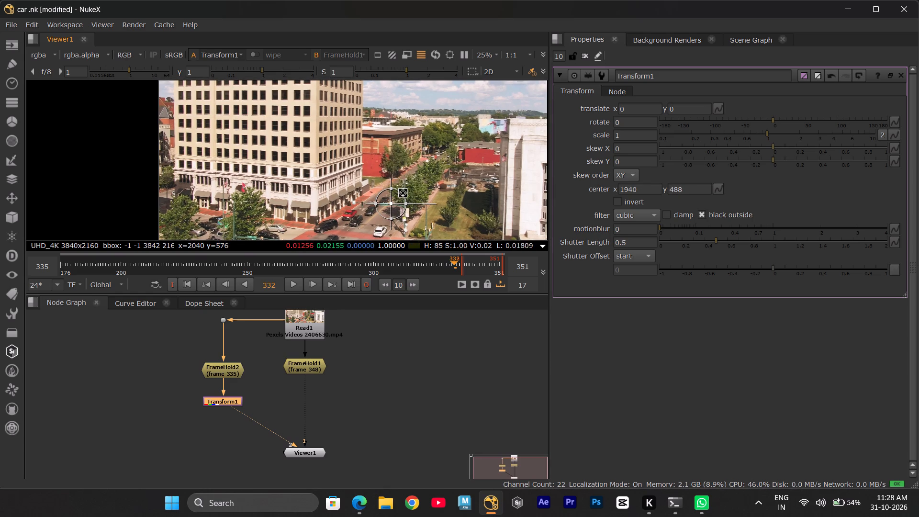
middle_click_drag(403, 197, 380, 97)
scroll(372, 110, "up", 5)
middle_click_drag(368, 116, 372, 142)
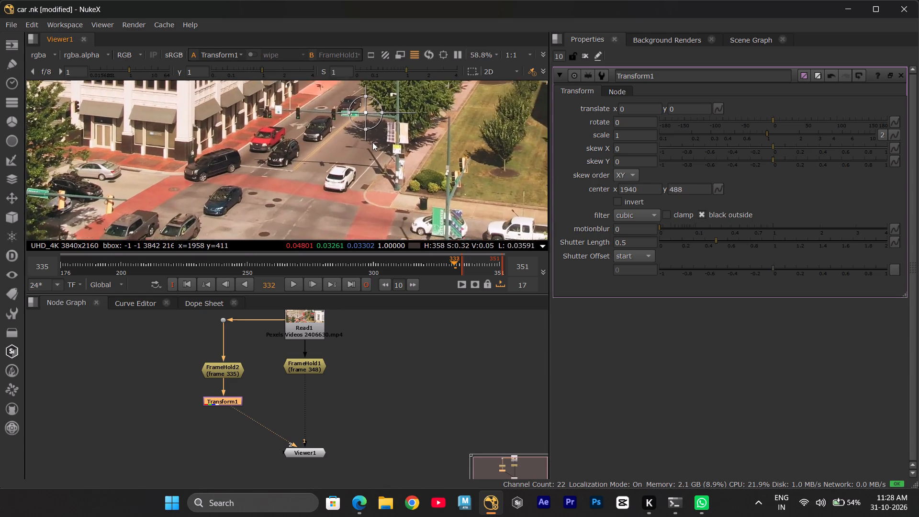
middle_click_drag(372, 142, 374, 151)
left_click_drag(371, 125, 349, 191, "ctrl")
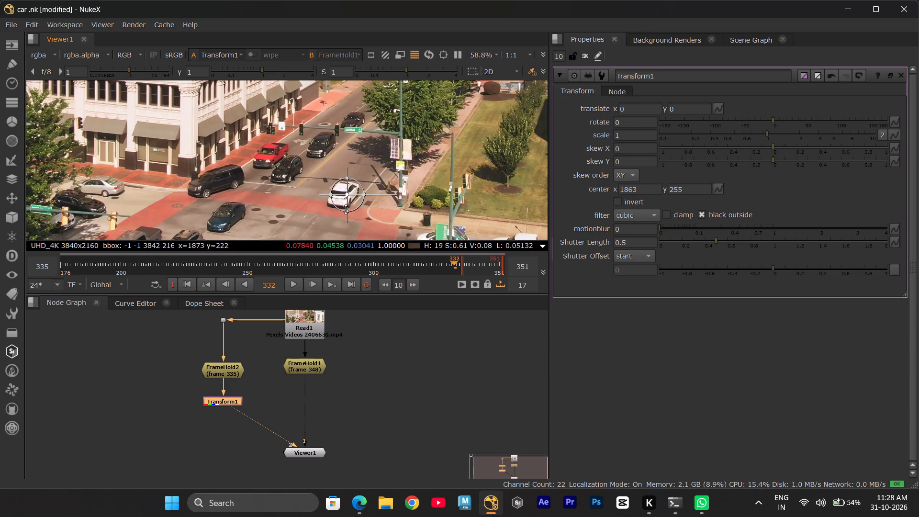
left_click_drag(347, 192, 354, 179, "ctrl")
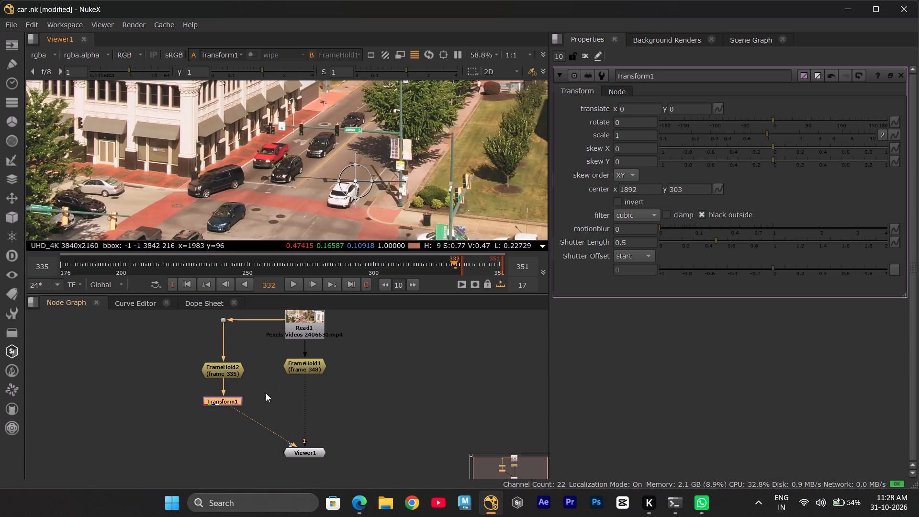
Reassign FrameHold1 to viewer input 1 and Transform1 to viewer input 2.
left_click(226, 400)
key("2")
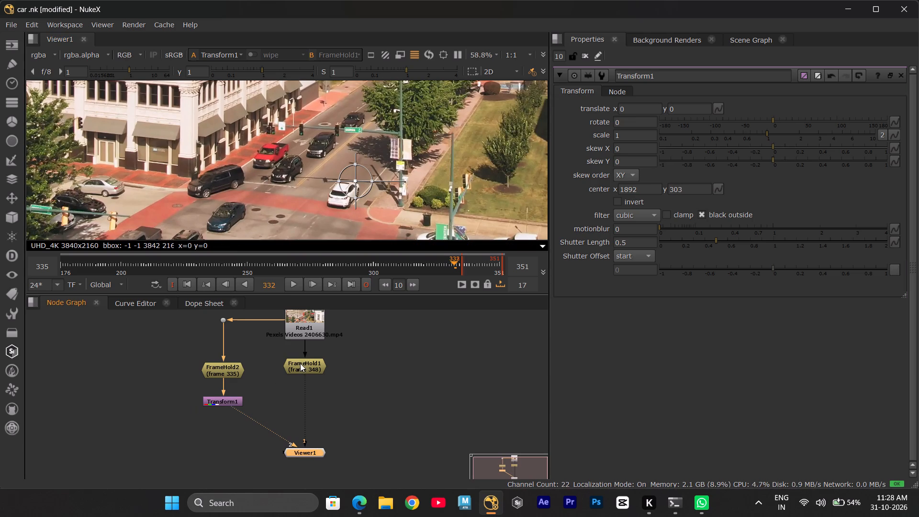
left_click(300, 363)
key("1")
left_click(232, 405)
key("2")
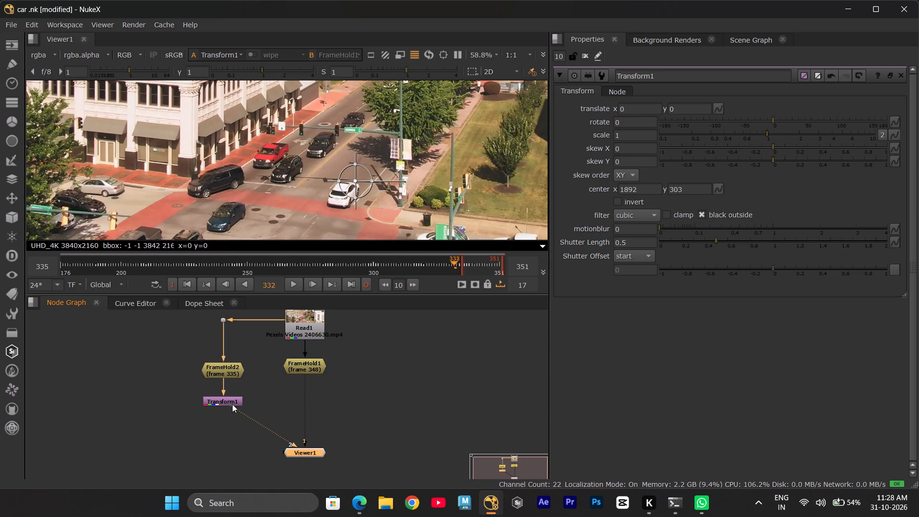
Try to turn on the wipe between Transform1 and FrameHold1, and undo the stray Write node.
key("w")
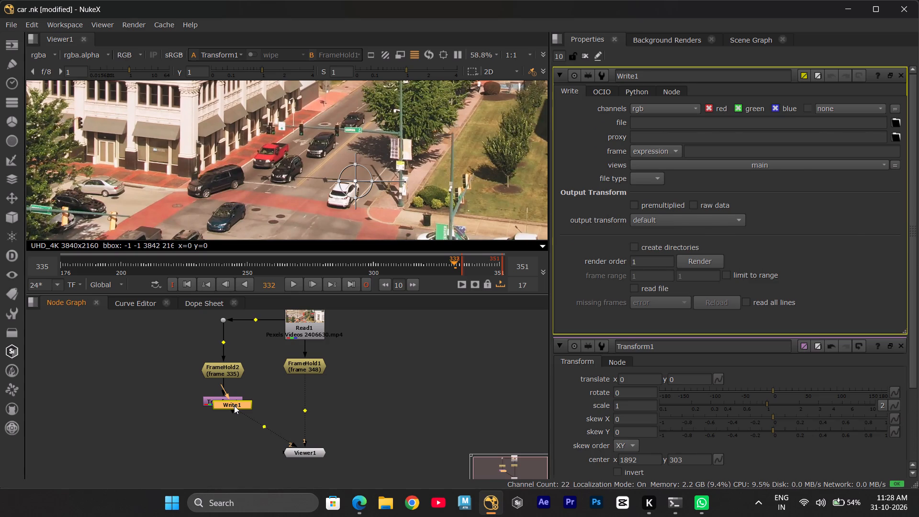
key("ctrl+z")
Switch to the tutorial video in Microsoft Edge, watch the Transform1 wipe alignment from 30:18 to about 30:25, and return to NukeX.
key("alt+Tab")
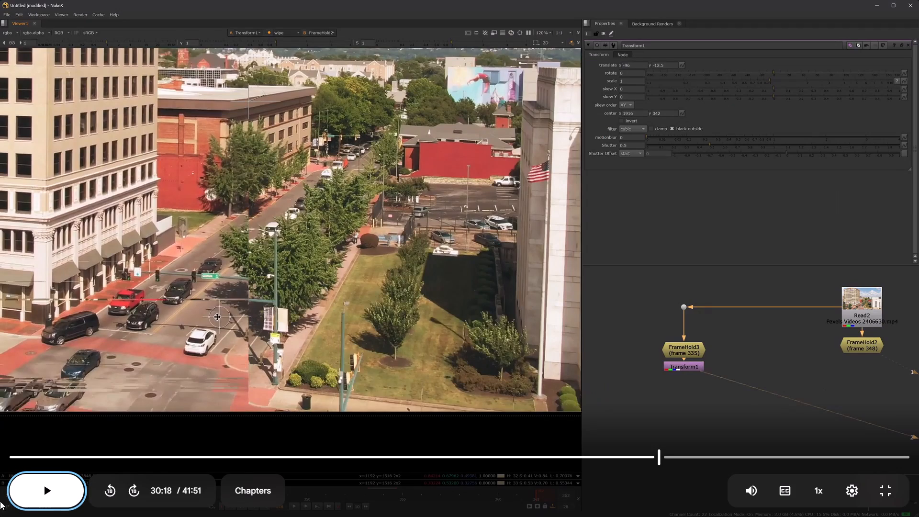
left_click(51, 494)
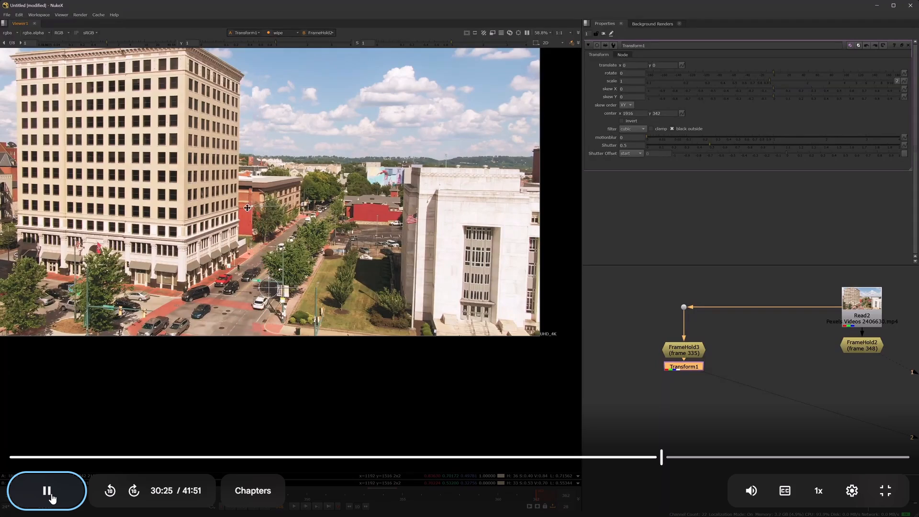
key("space")
key("alt+Tab")
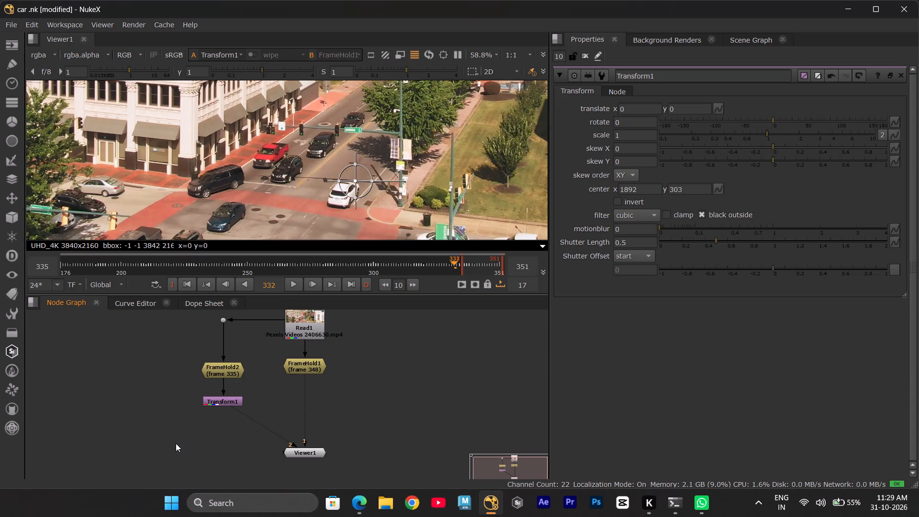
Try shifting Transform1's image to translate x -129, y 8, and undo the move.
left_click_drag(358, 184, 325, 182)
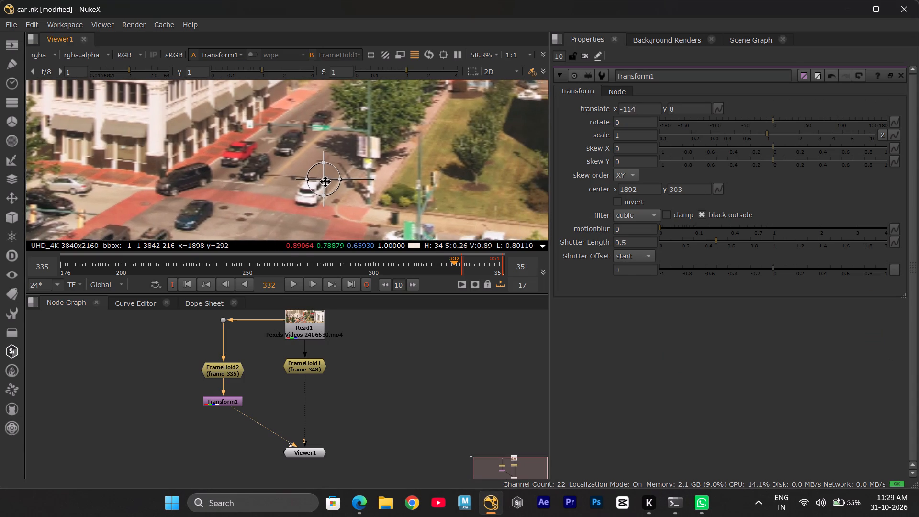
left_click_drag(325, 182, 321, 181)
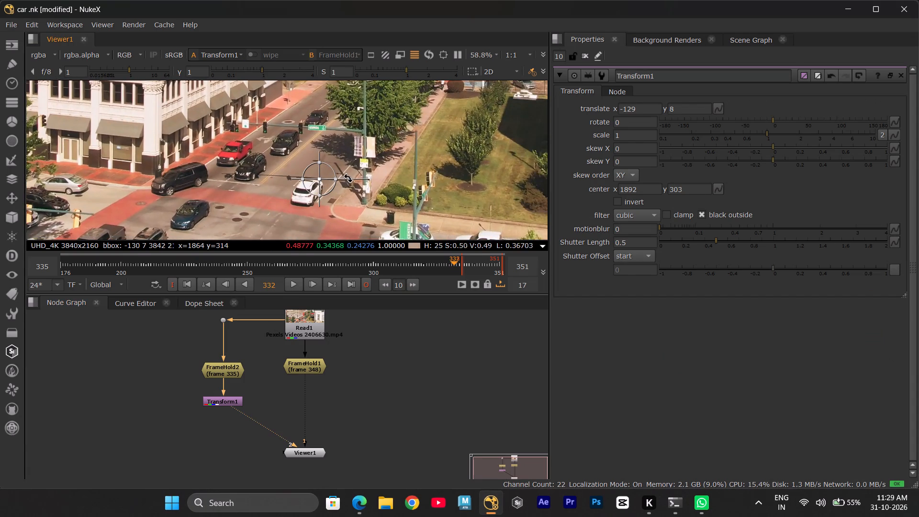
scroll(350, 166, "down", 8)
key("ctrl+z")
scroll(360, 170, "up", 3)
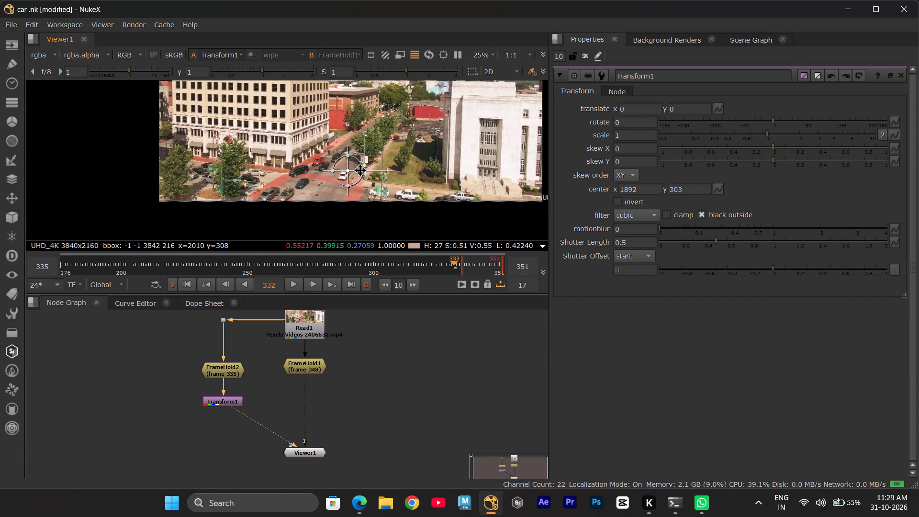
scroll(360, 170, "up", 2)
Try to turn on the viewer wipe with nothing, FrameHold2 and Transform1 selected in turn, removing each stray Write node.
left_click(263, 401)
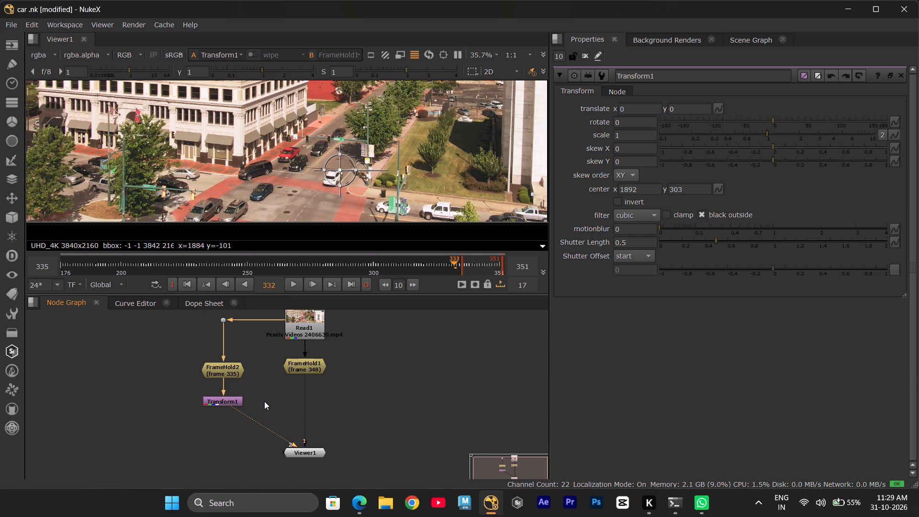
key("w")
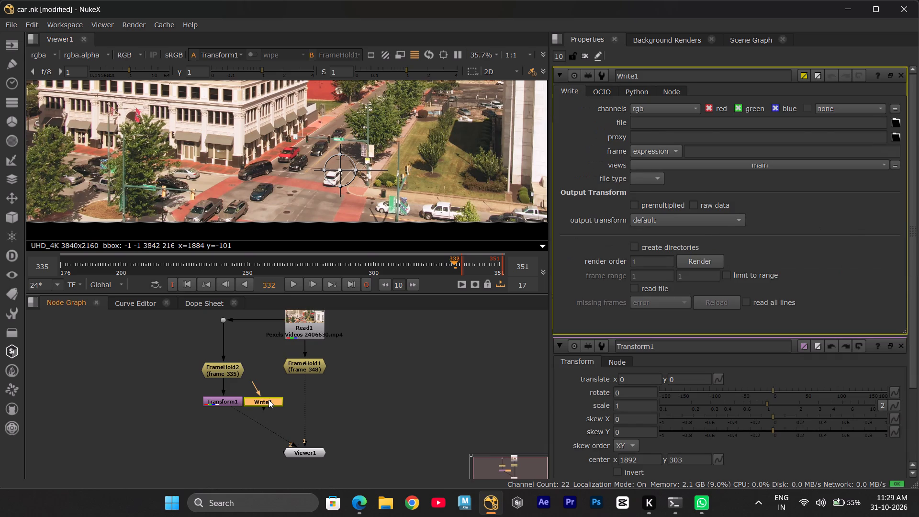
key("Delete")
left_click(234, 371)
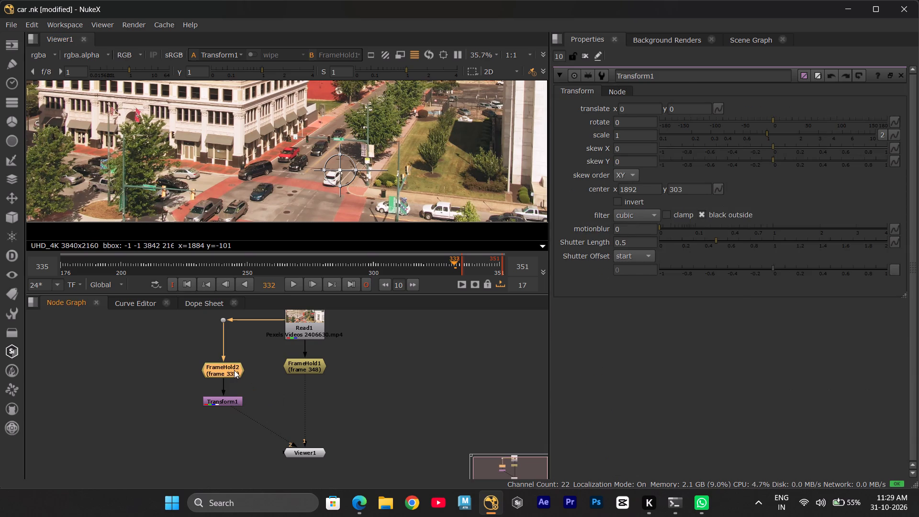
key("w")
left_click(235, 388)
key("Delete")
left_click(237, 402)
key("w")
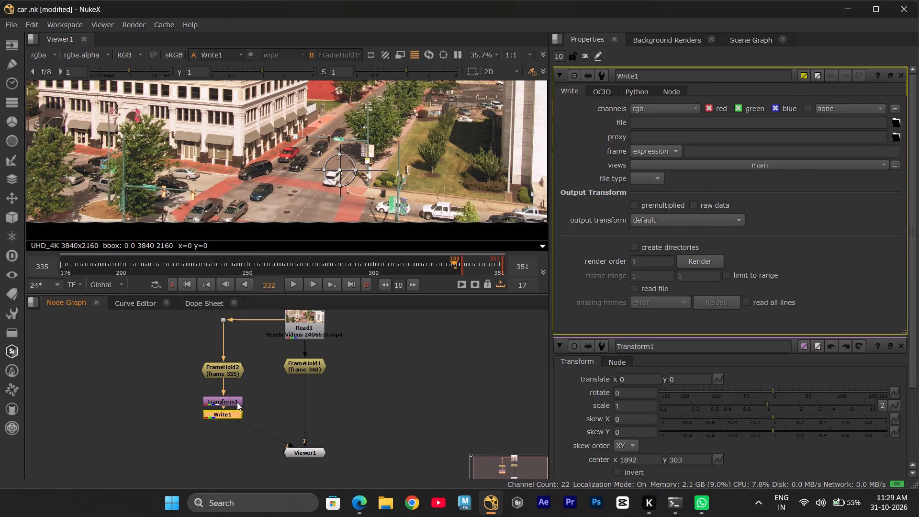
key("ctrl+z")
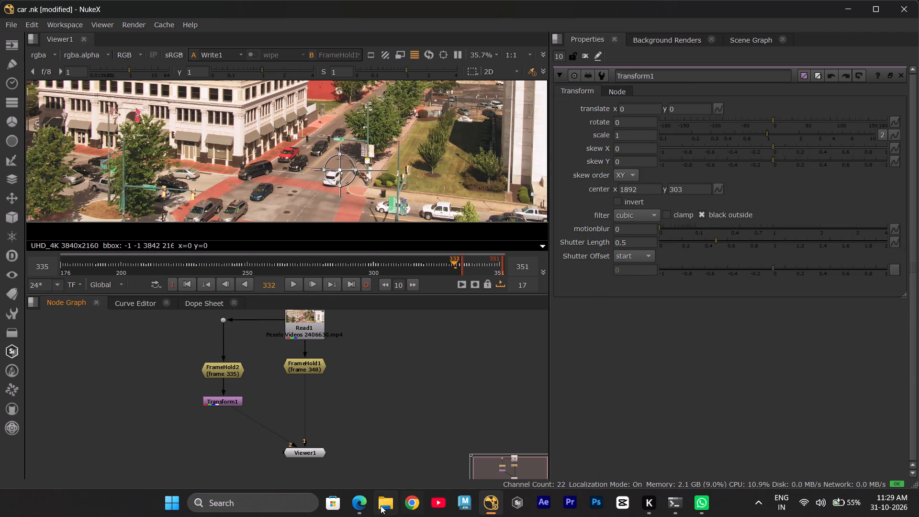
Switch to Microsoft Edge, take the tutorial video out of full screen, and open a new browser tab.
left_click(364, 499)
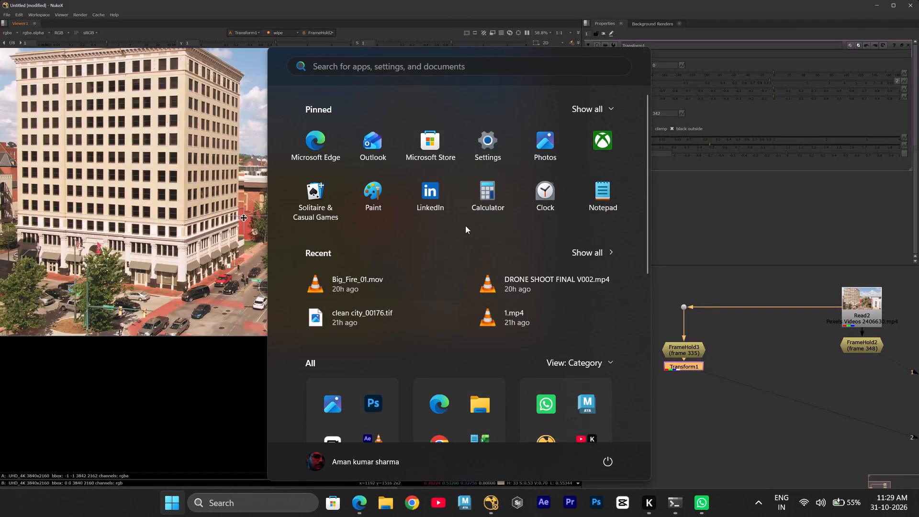
left_click(232, 238)
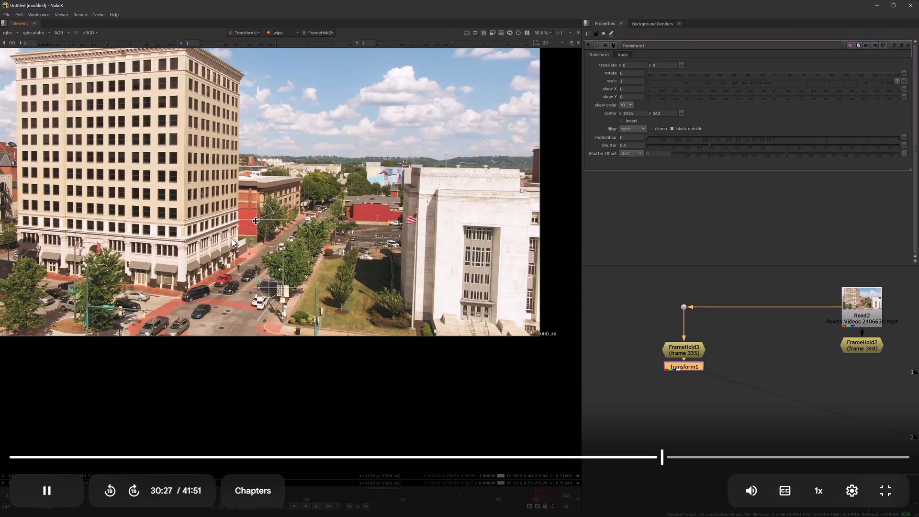
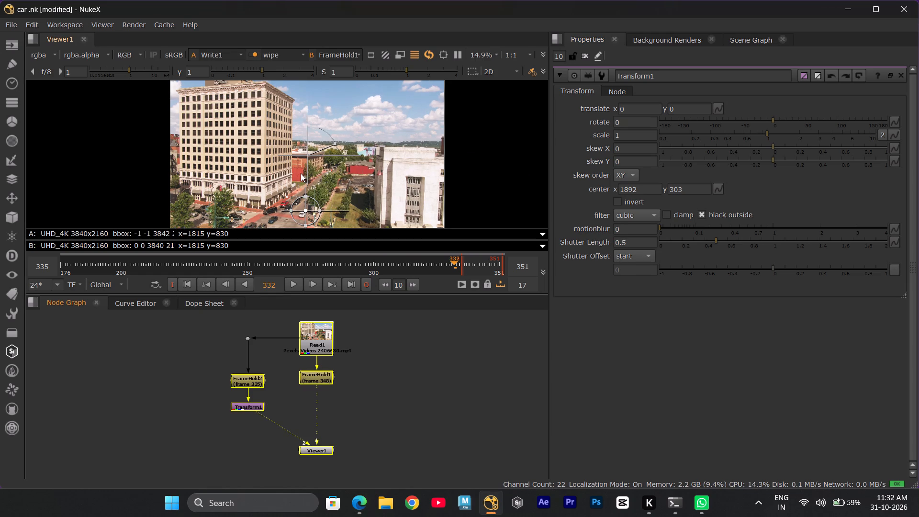
scroll(320, 164, "up", 5)
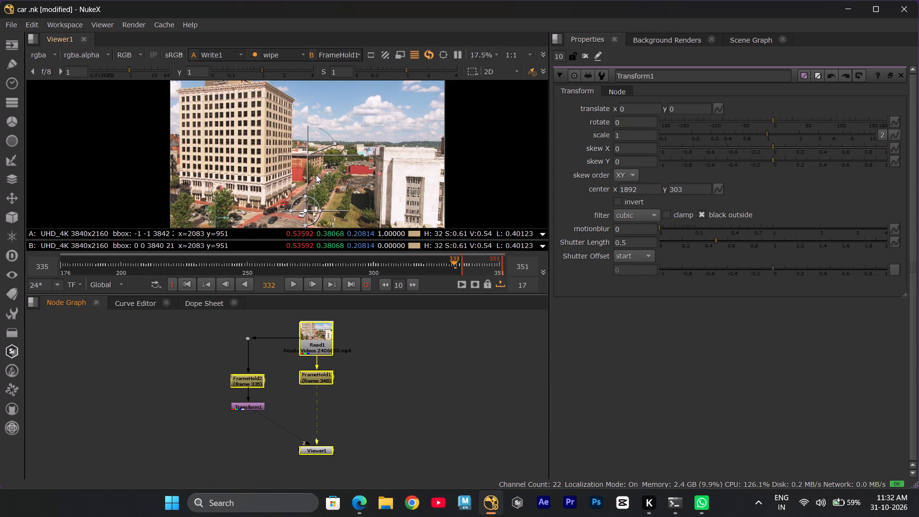
scroll(316, 175, "up", 3)
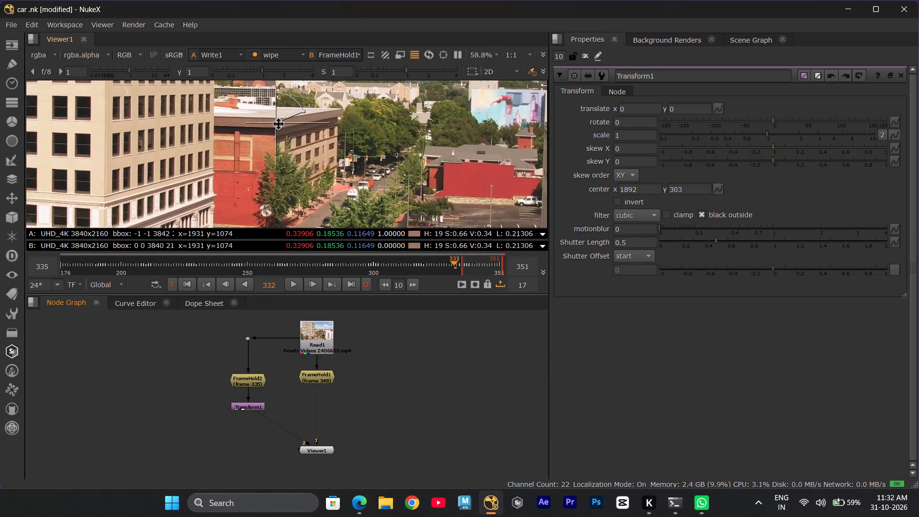
left_click_drag(278, 124, 316, 135)
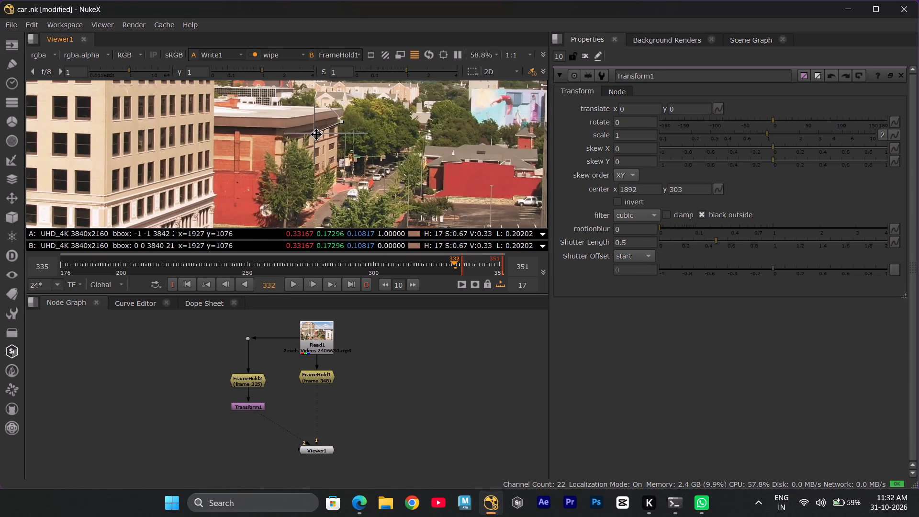
left_click_drag(316, 135, 245, 151)
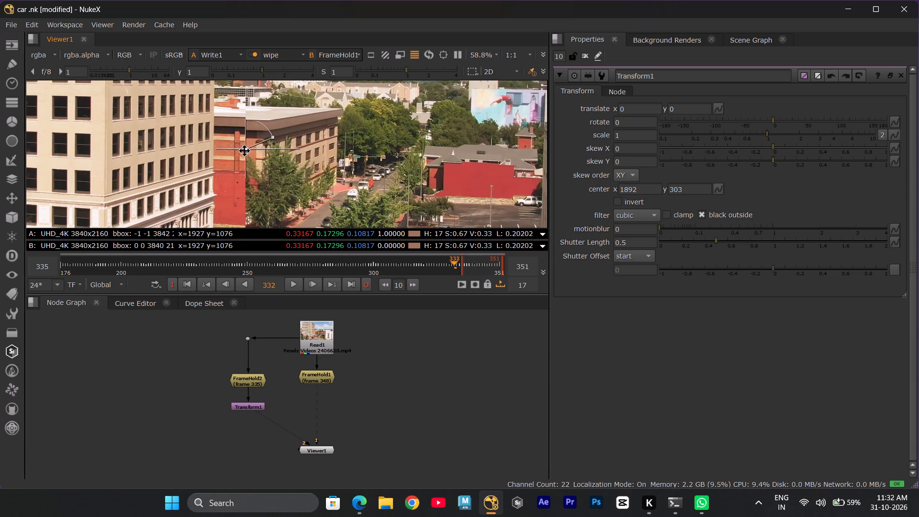
left_click_drag(245, 151, 311, 145)
scroll(350, 139, "down", 3)
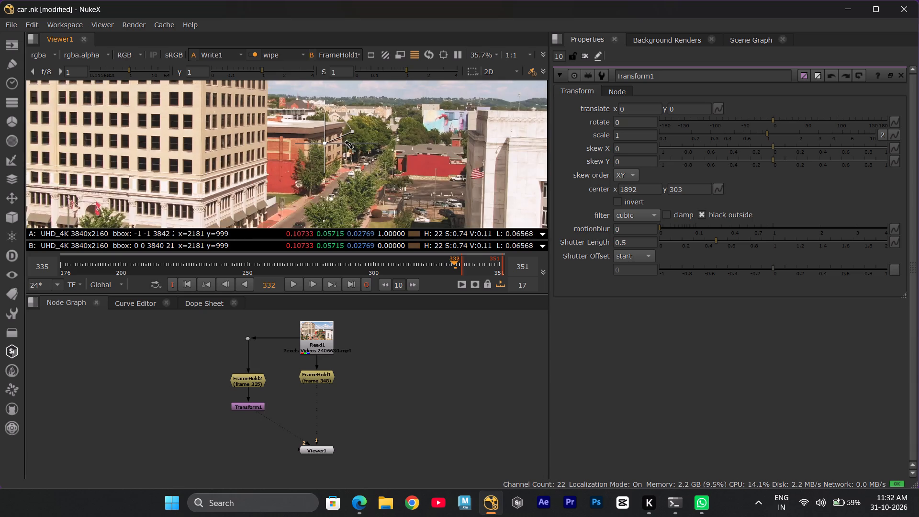
scroll(348, 146, "down", 2)
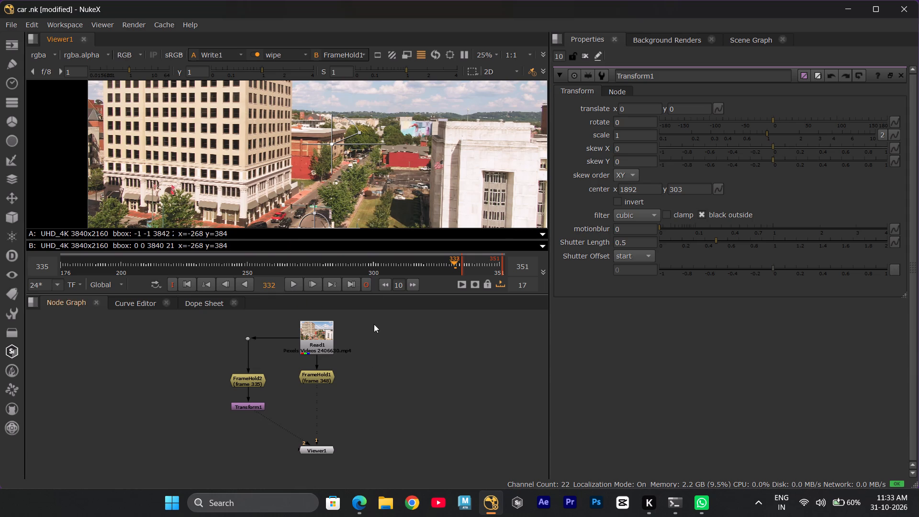
Slide the viewer wipe split across the street and white car to compare the frame 335 and frame 348 holds.
scroll(365, 165, "up", 3)
middle_click_drag(352, 179, 366, 116)
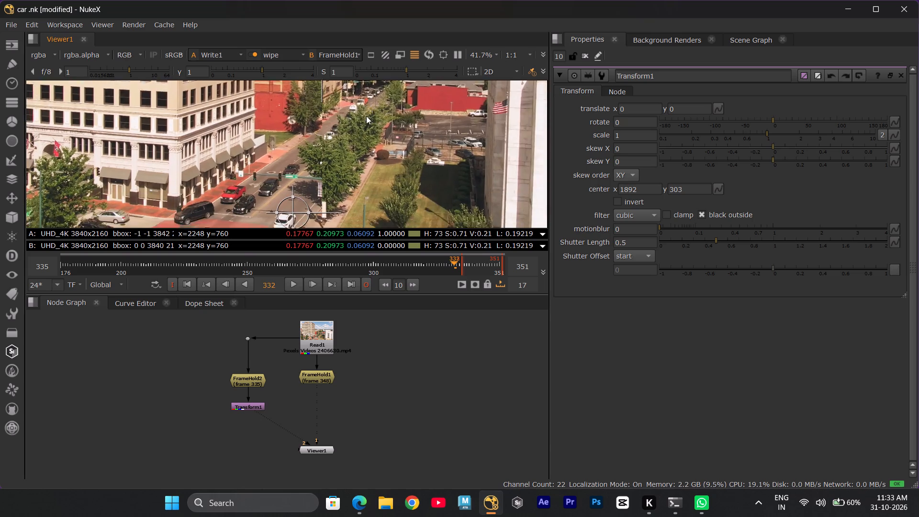
middle_click_drag(366, 116, 394, 59)
scroll(350, 129, "down", 2)
middle_click_drag(350, 134, 350, 179)
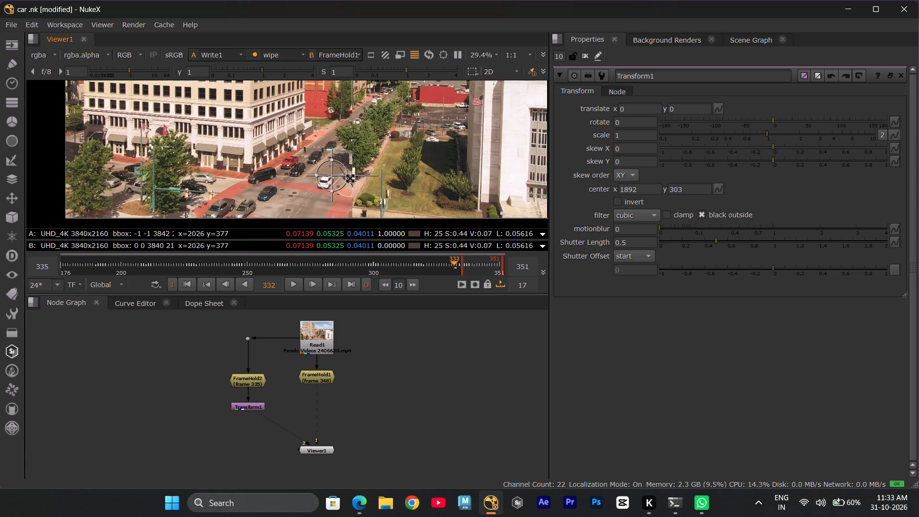
middle_click_drag(350, 179, 349, 202)
left_click_drag(351, 114, 353, 135, "ctrl")
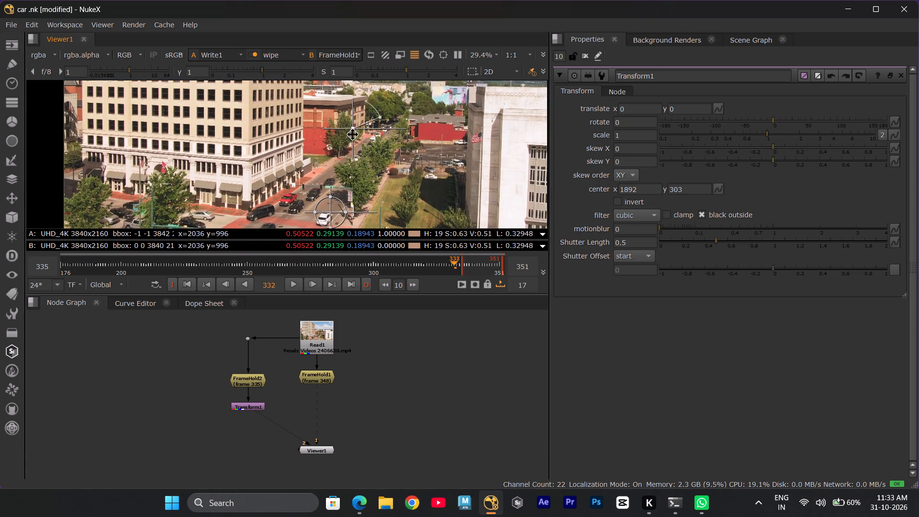
left_click_drag(353, 135, 350, 219, "ctrl")
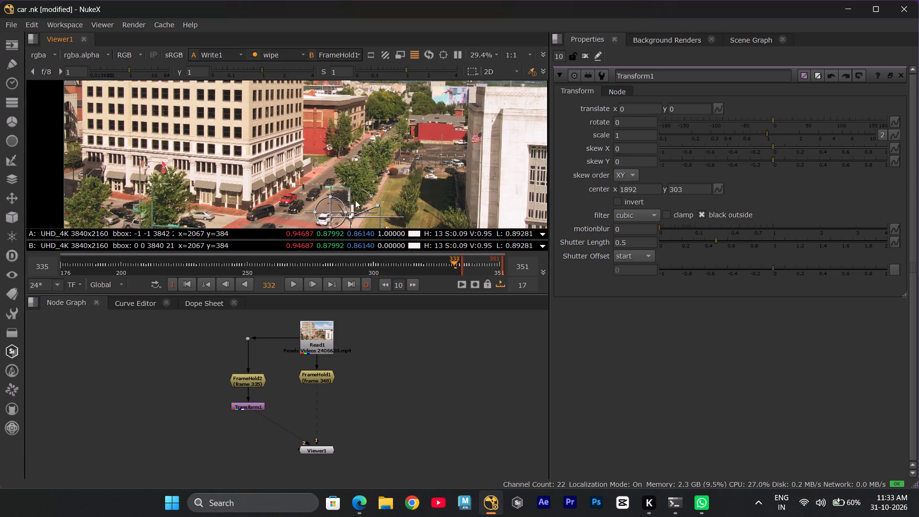
middle_click_drag(356, 197, 368, 131)
scroll(359, 136, "up", 3)
left_click_drag(362, 159, 326, 156)
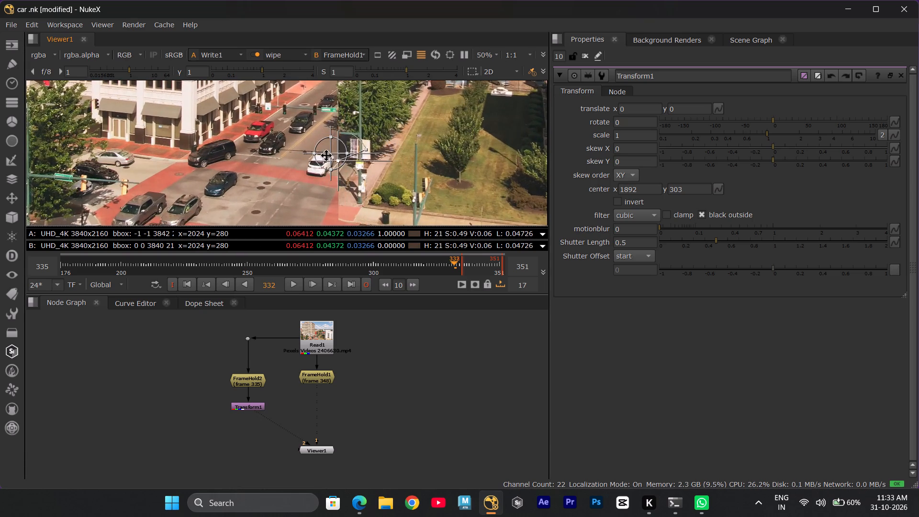
left_click_drag(326, 156, 268, 140)
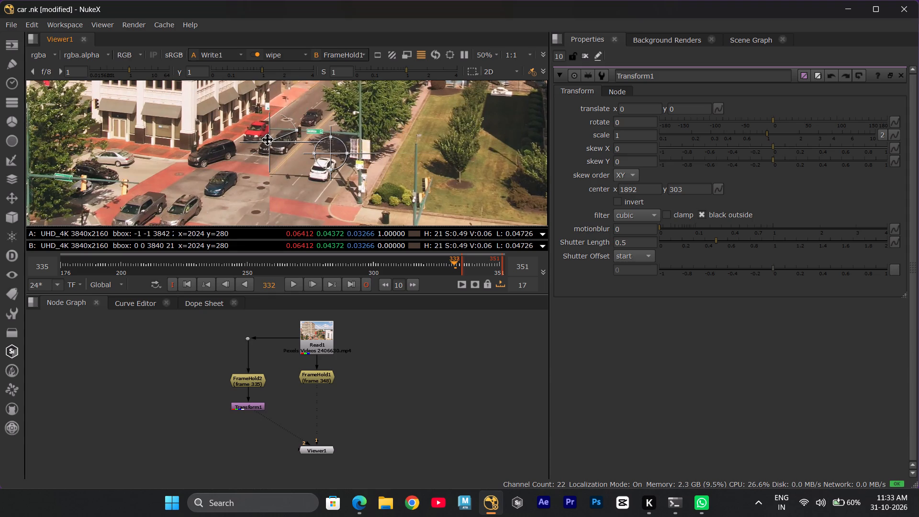
left_click_drag(268, 140, 336, 143)
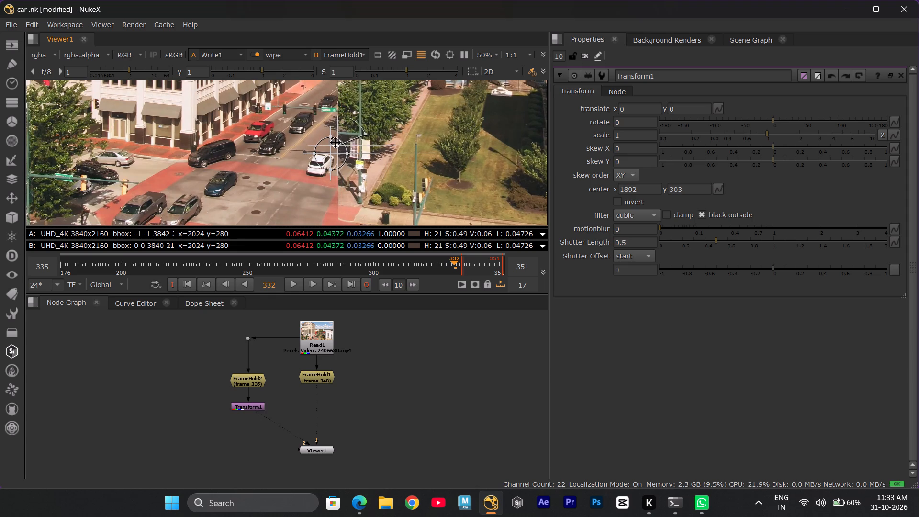
left_click_drag(336, 143, 331, 140)
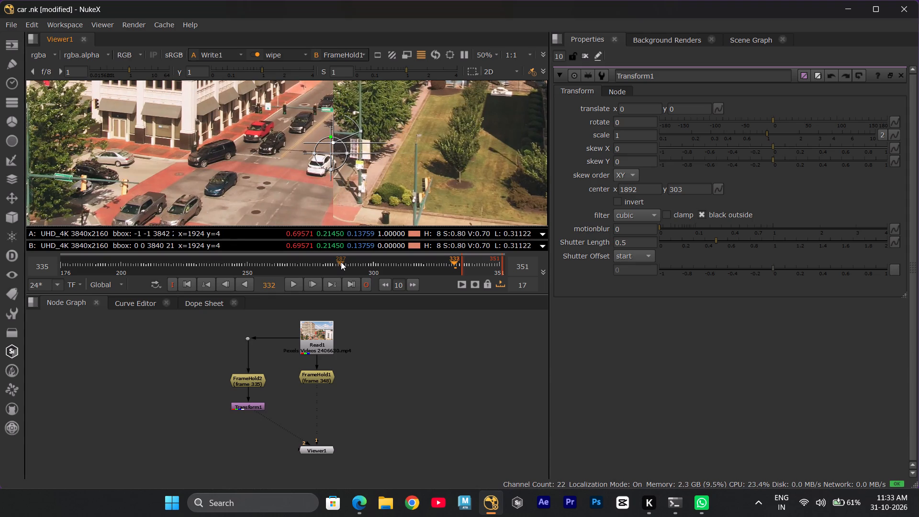
Switch to the Google Drive lesson batch14_class6.mp4 in Edge, watch the Transform1 alignment part full screen, and pause at 31:07.
key("alt+Tab")
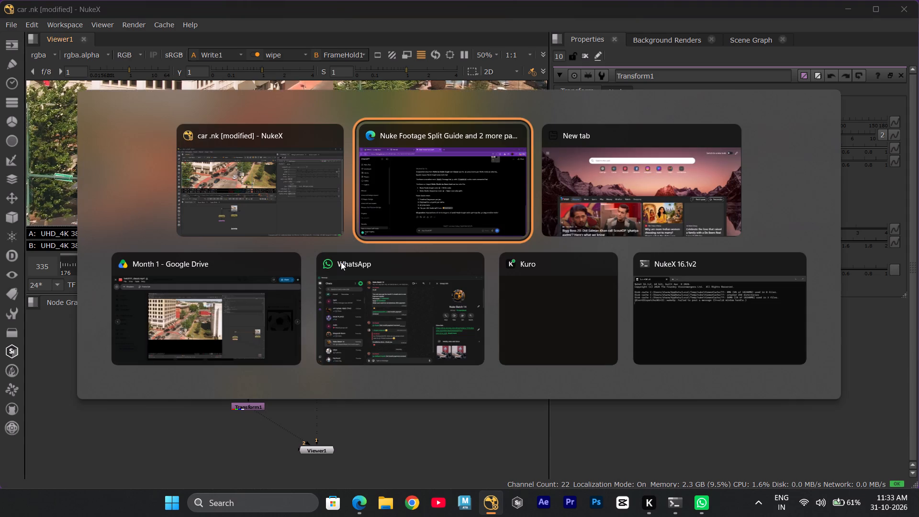
left_click(237, 0)
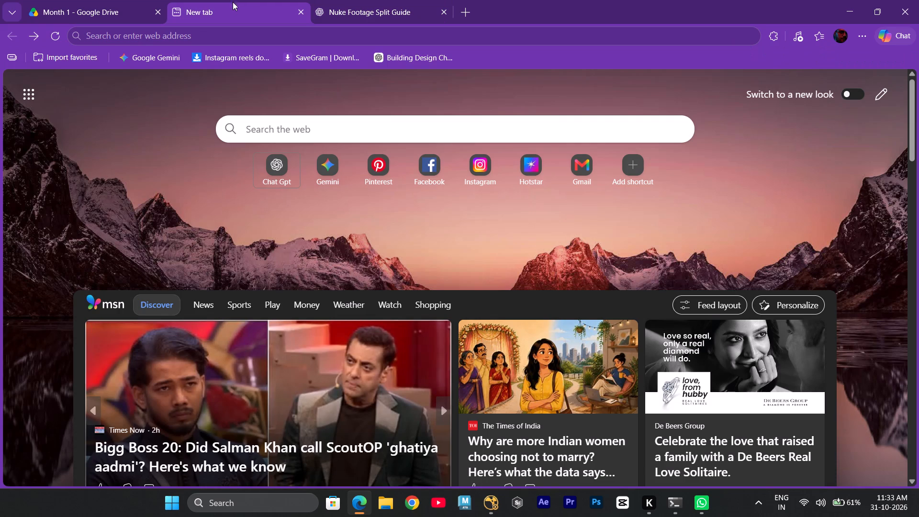
left_click(387, 0)
left_click(64, 0)
left_click(235, 301)
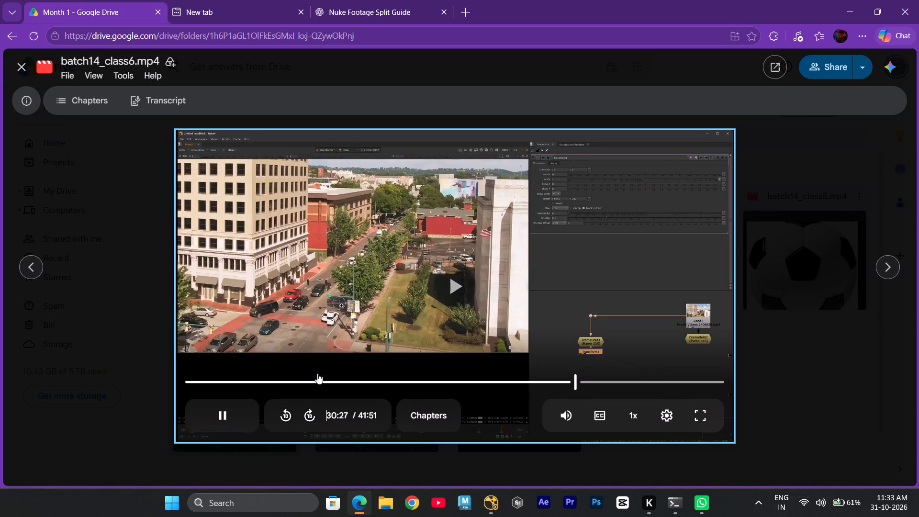
left_click(705, 411)
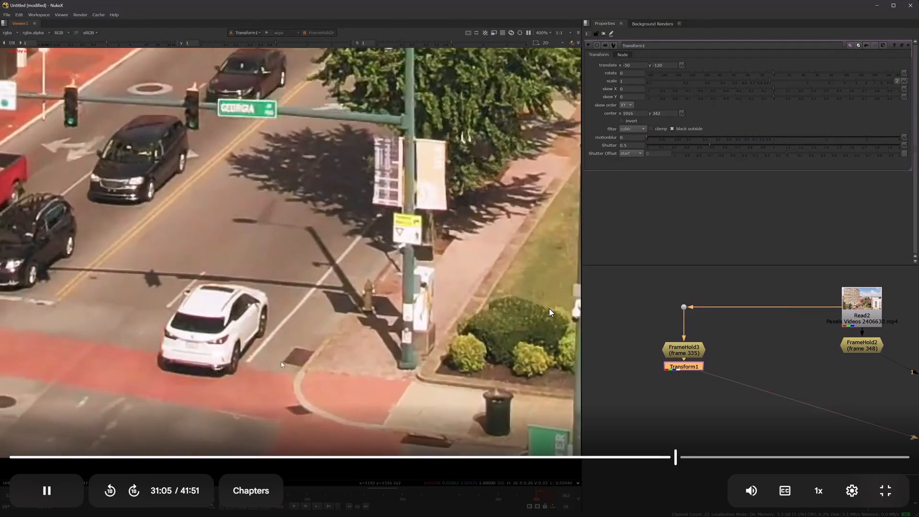
key("space")
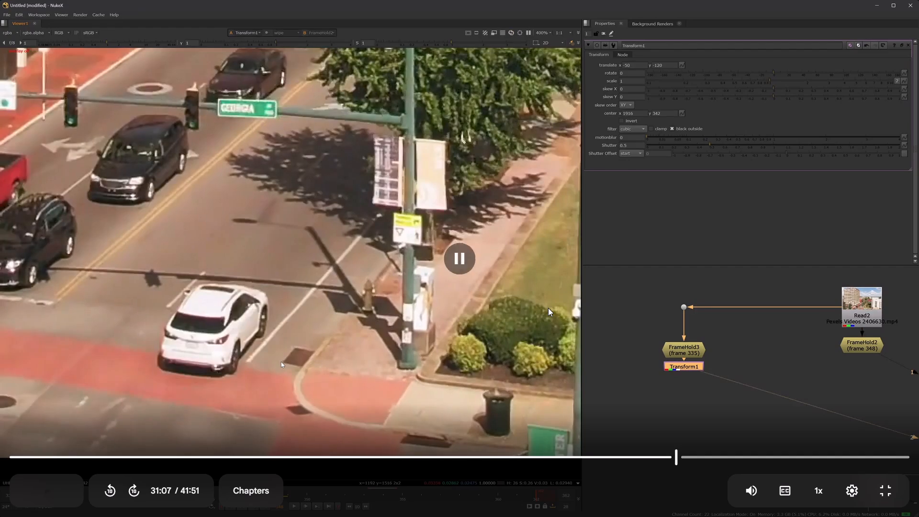
Switch from the paused lesson video to the car .nk project in NukeX.
key("alt+Tab")
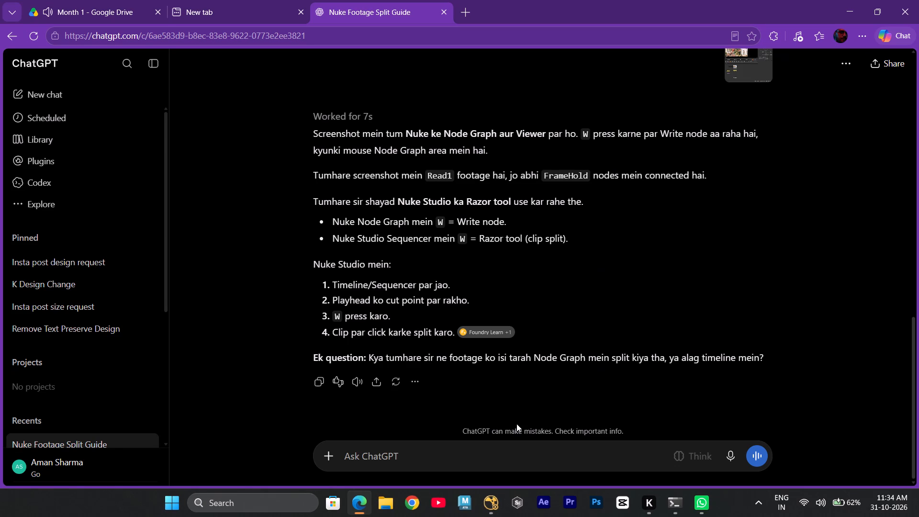
key("alt+Tab")
key("alt+Tab")
key("alt+Tab")
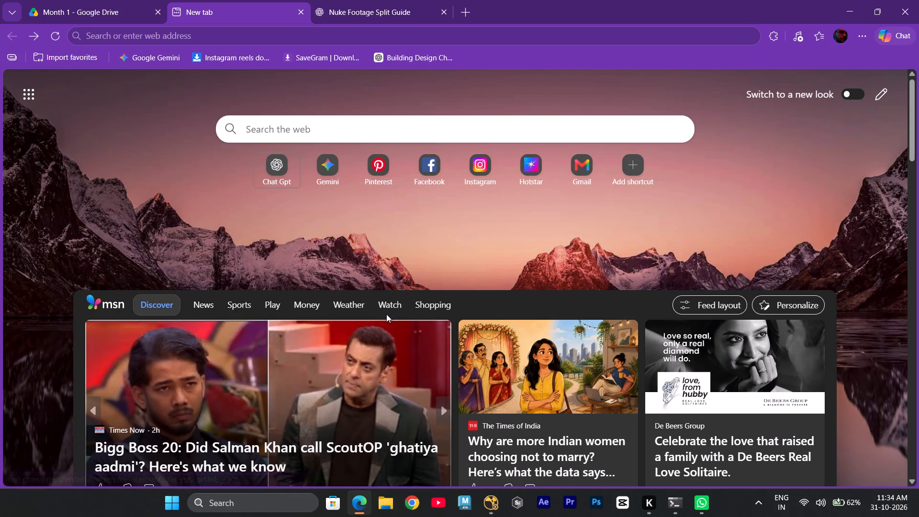
key("alt+Tab")
key("alt+Tab")
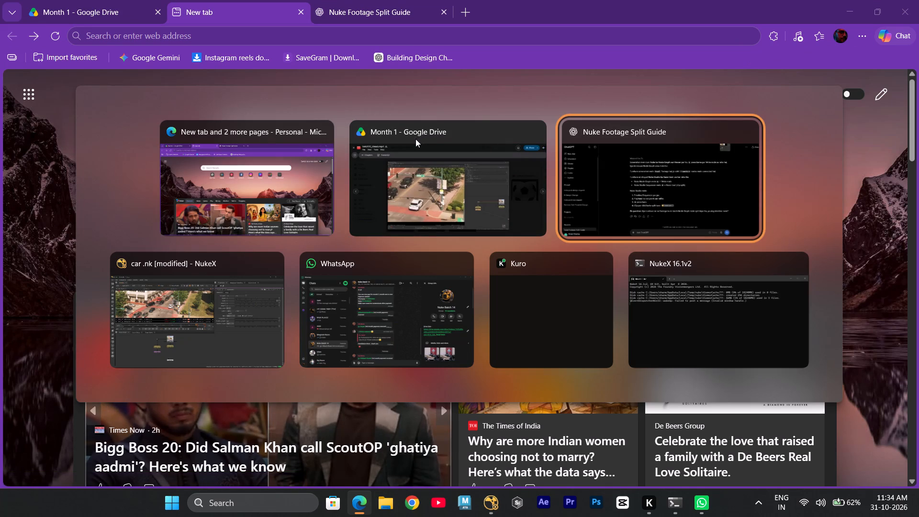
key("alt+Tab")
key("alt+Tab")
key("alt+Tab")
key("alt+Tab")
key("alt+Tab")
key("alt+Tab")
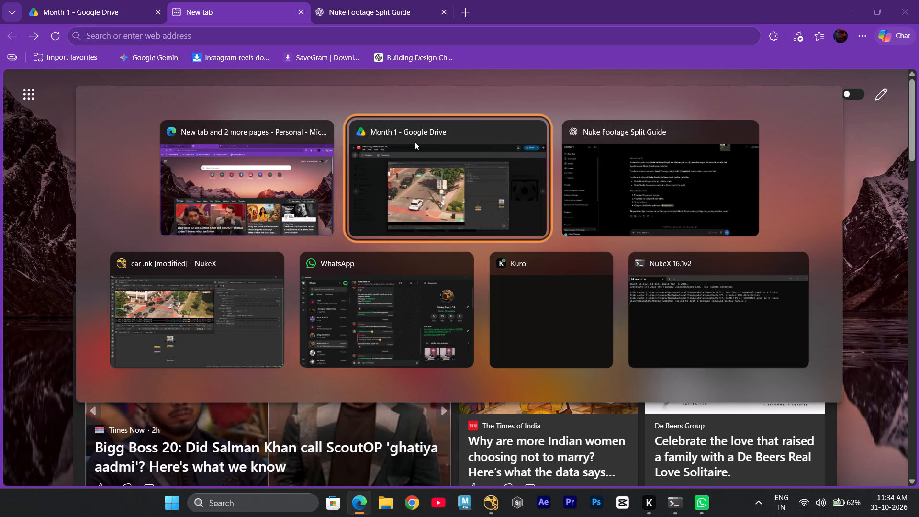
key("alt+Tab")
key("alt+Tab")
key("alt+Tab")
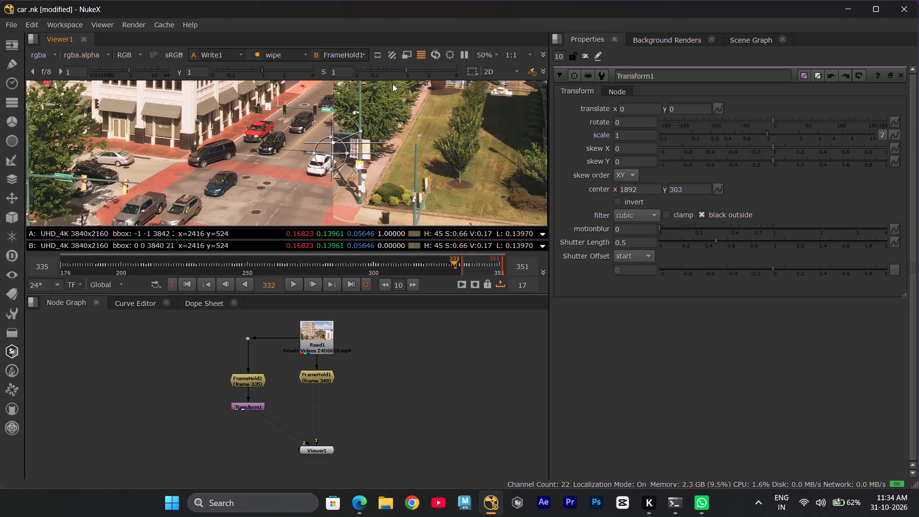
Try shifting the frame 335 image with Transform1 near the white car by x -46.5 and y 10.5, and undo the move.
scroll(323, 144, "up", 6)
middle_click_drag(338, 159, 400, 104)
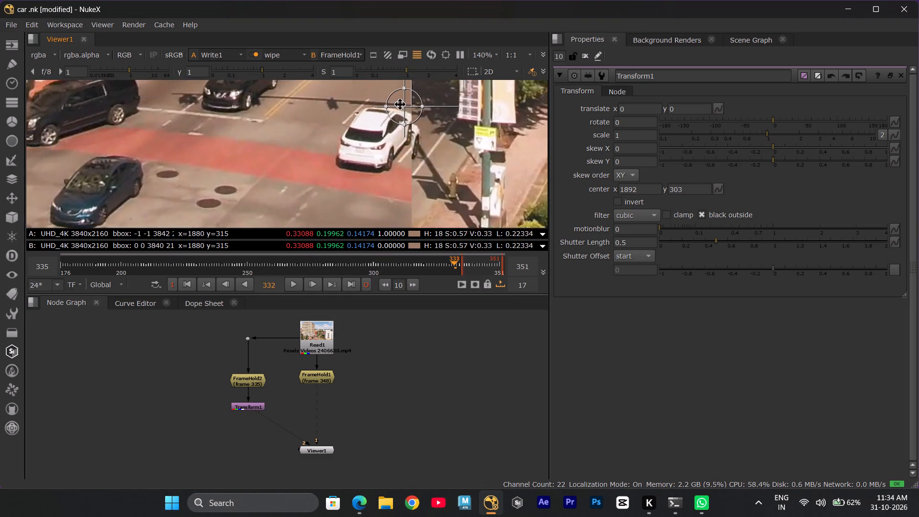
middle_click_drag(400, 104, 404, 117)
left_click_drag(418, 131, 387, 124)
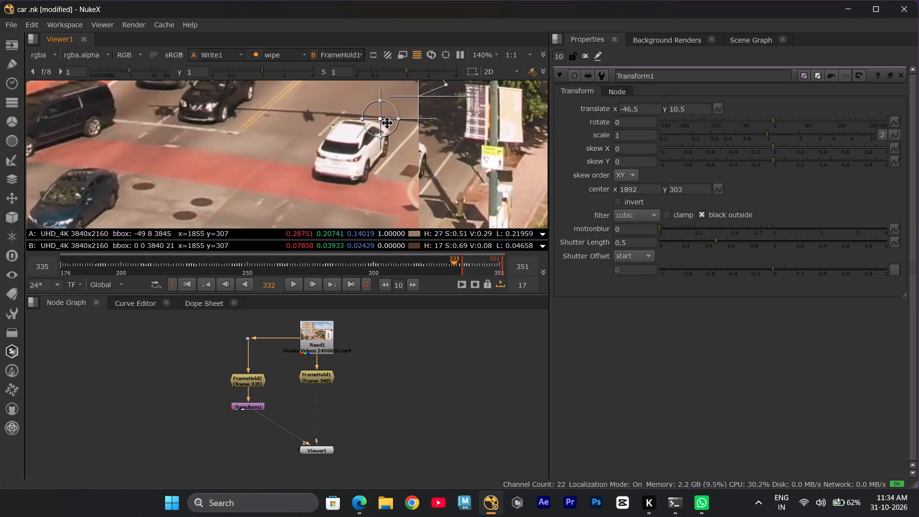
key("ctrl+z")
Slide the viewer wipe split onto the white car to compare the frame 335 and frame 348 holds.
scroll(422, 102, "down", 2)
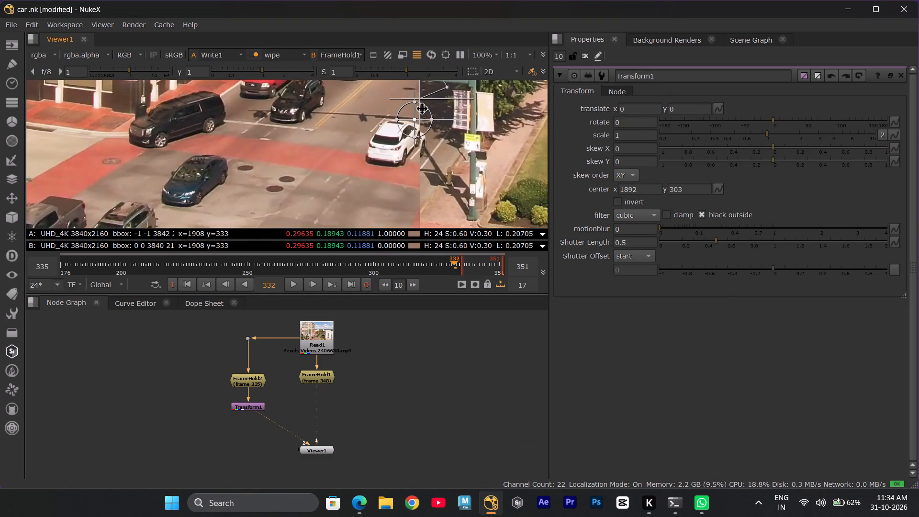
middle_click_drag(424, 146, 427, 186)
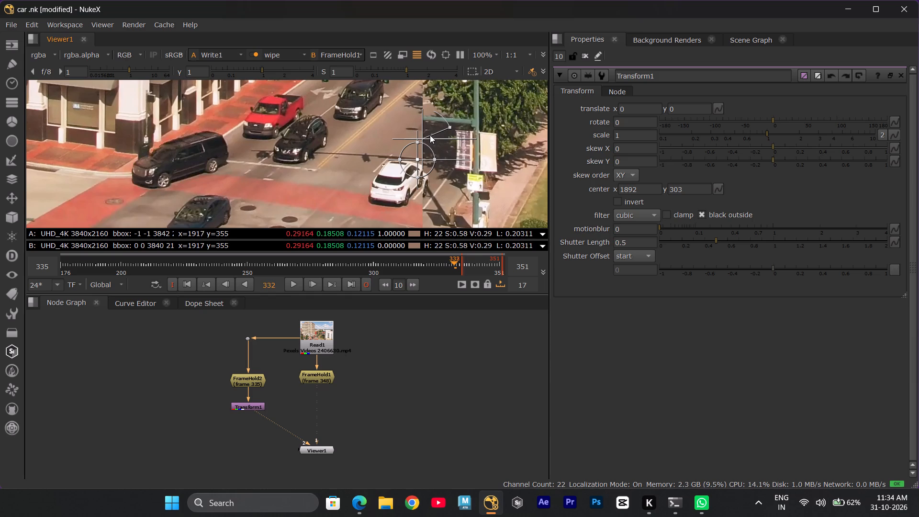
left_click_drag(425, 135, 398, 131)
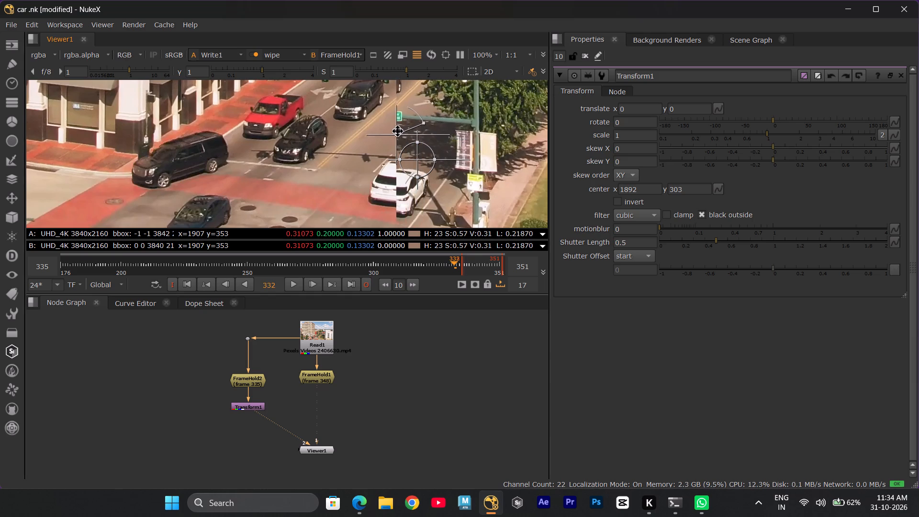
left_click_drag(398, 131, 391, 129)
middle_click_drag(411, 184, 454, 90)
scroll(374, 126, "down", 5)
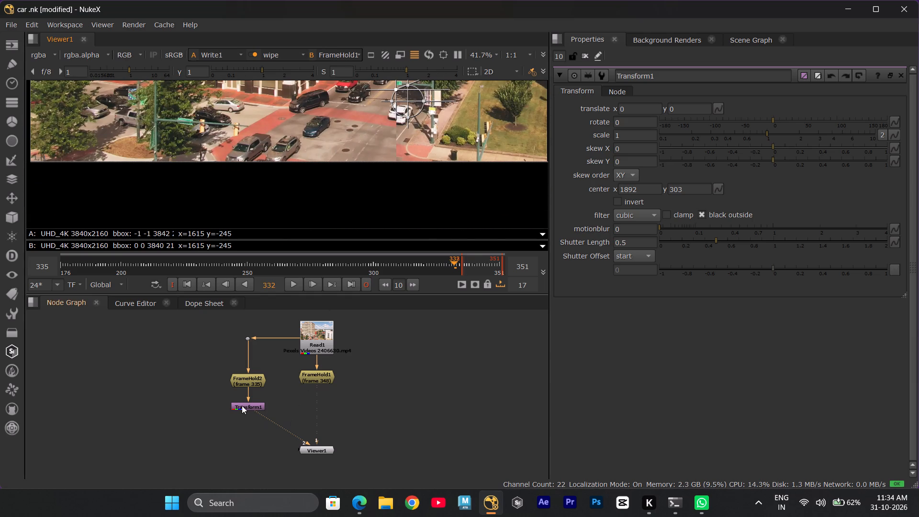
Connect Transform1 to the viewer's input 2 for comparison with FrameHold1 in the wipe.
left_click(241, 405)
middle_click_drag(395, 83, 414, 144)
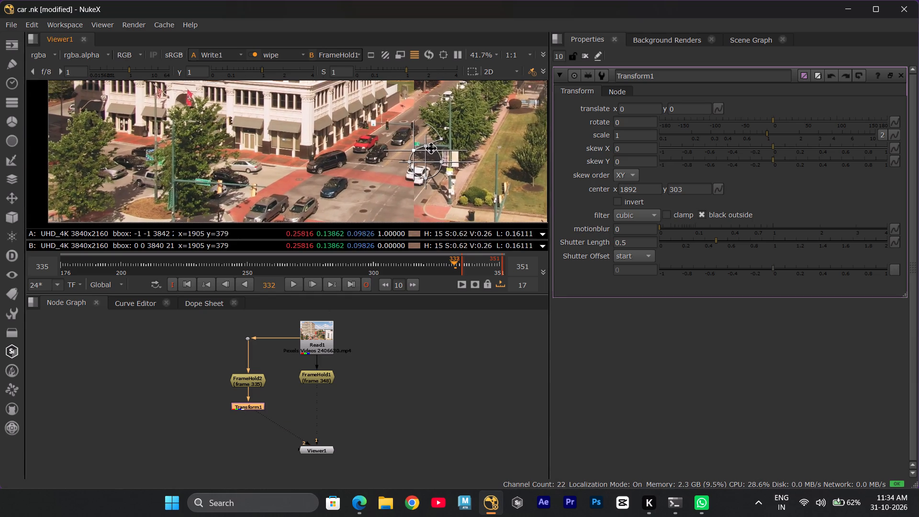
scroll(432, 148, "up", 4)
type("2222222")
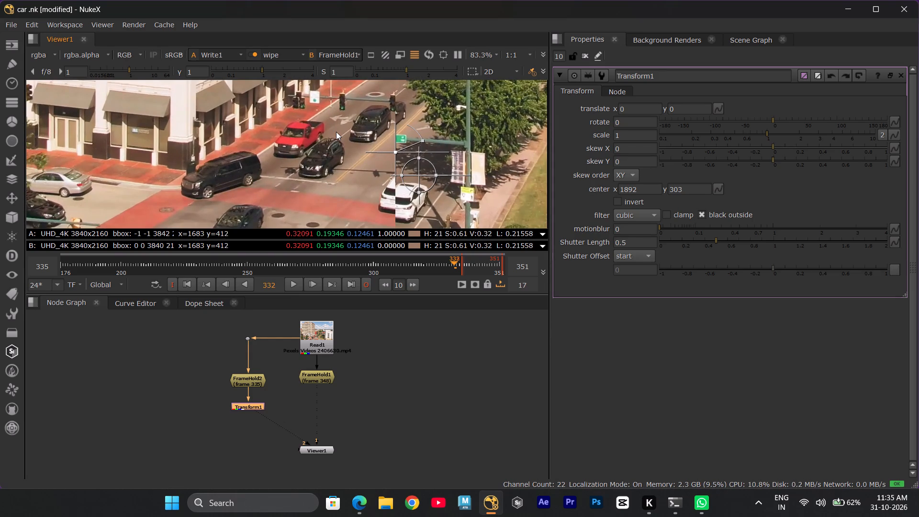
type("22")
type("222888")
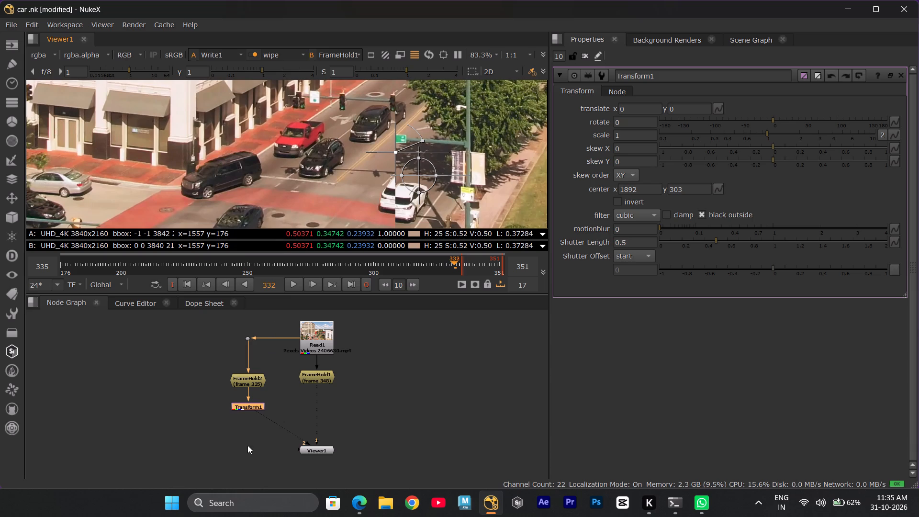
double_click(246, 405)
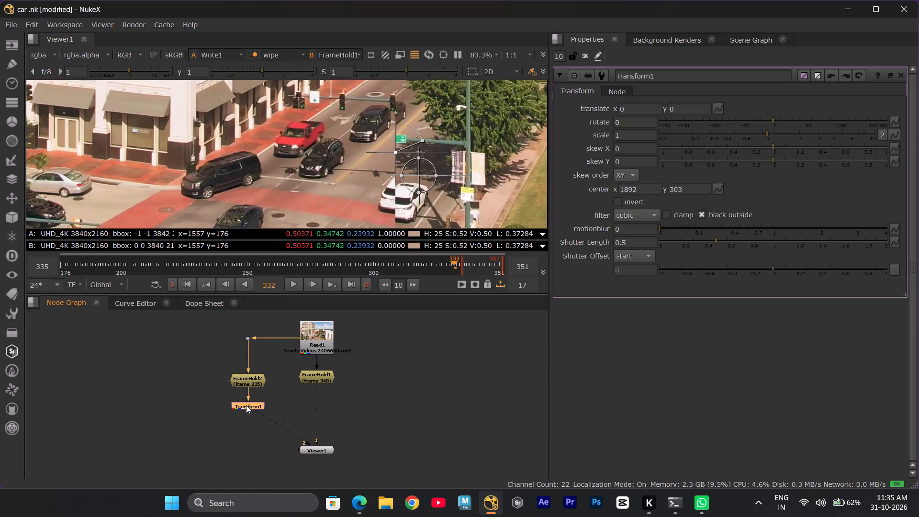
type("22")
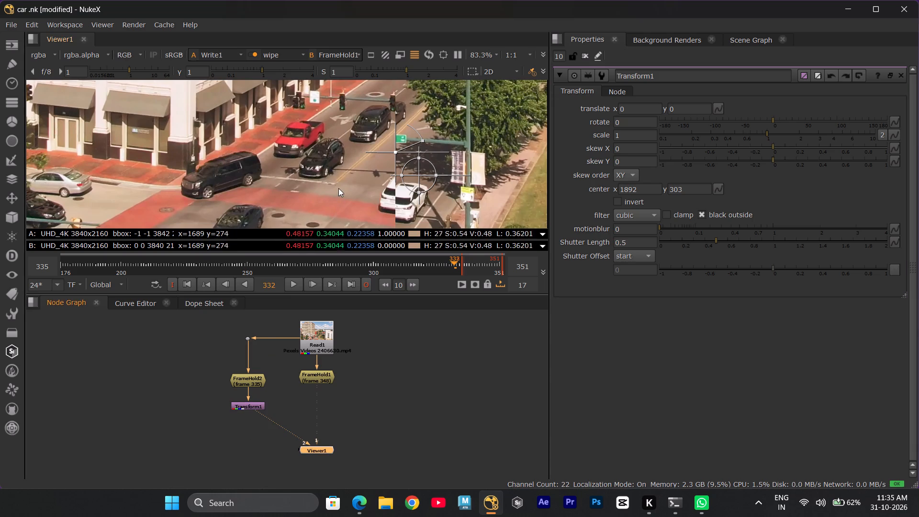
double_click(257, 403)
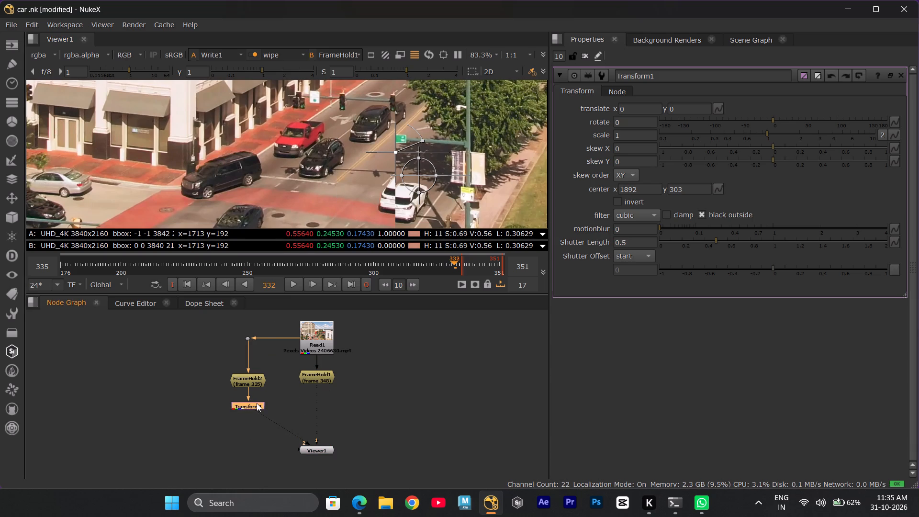
type("22")
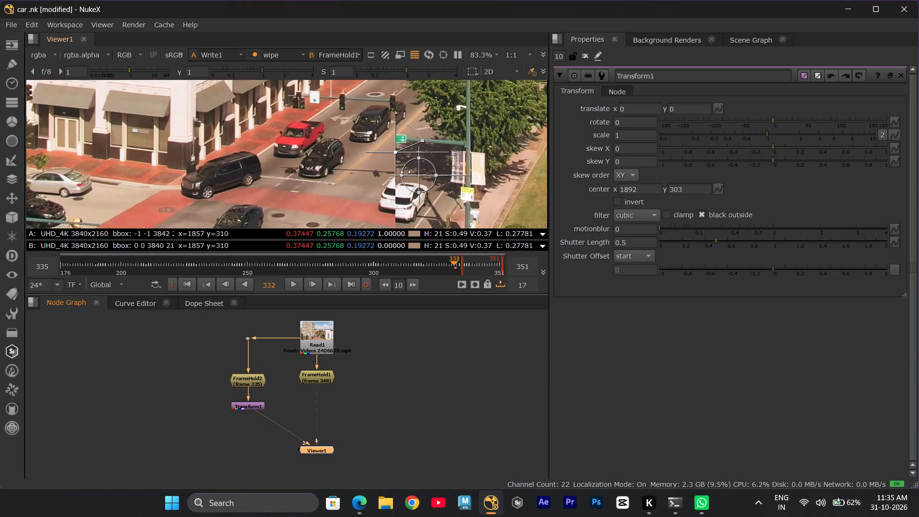
Move the frame 335 hold with Transform1 to a translate of about x 3, y -143.
left_click_drag(419, 177, 422, 191)
left_click_drag(422, 190, 422, 183)
middle_click_drag(413, 191, 456, 108)
left_click_drag(465, 103, 465, 134)
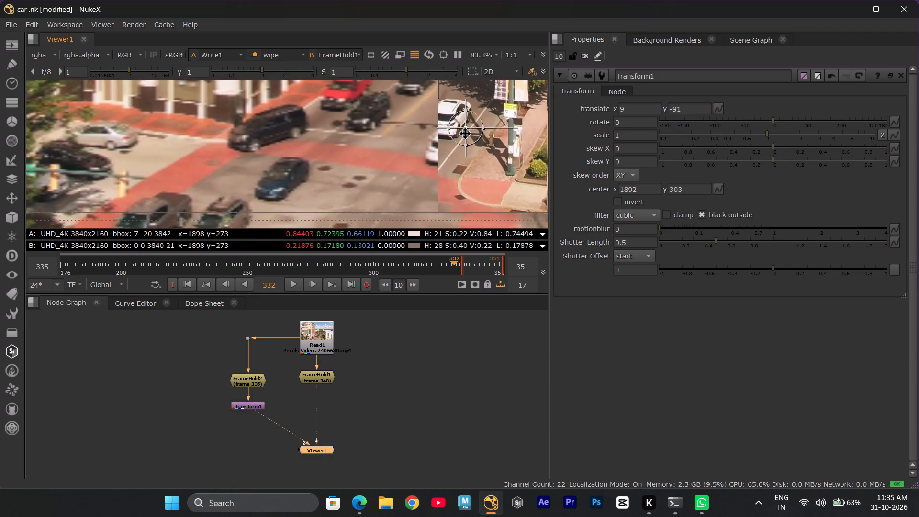
left_click_drag(465, 134, 463, 152)
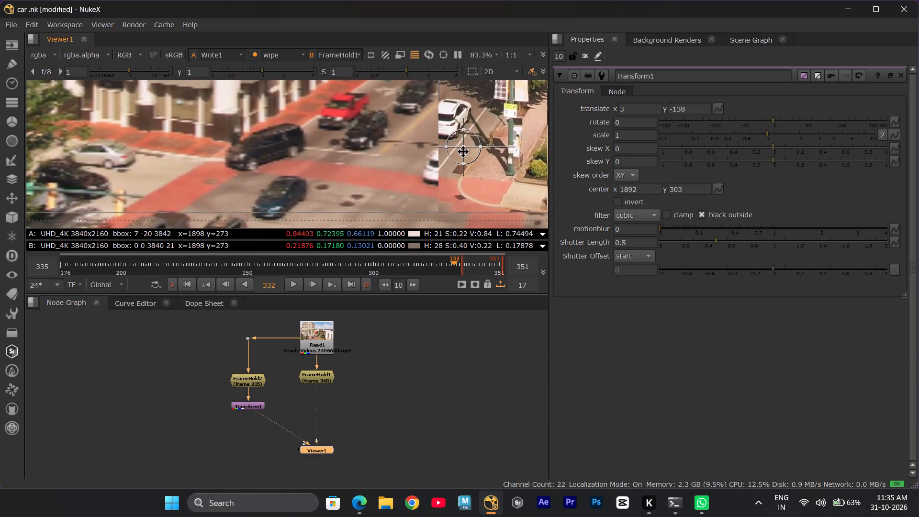
left_click_drag(463, 152, 463, 152)
Check the wipe seam around the white car and red crosswalk, nudge Transform1 to x 3.5, y -142.5, and undo the further nudge.
scroll(444, 197, "up", 7)
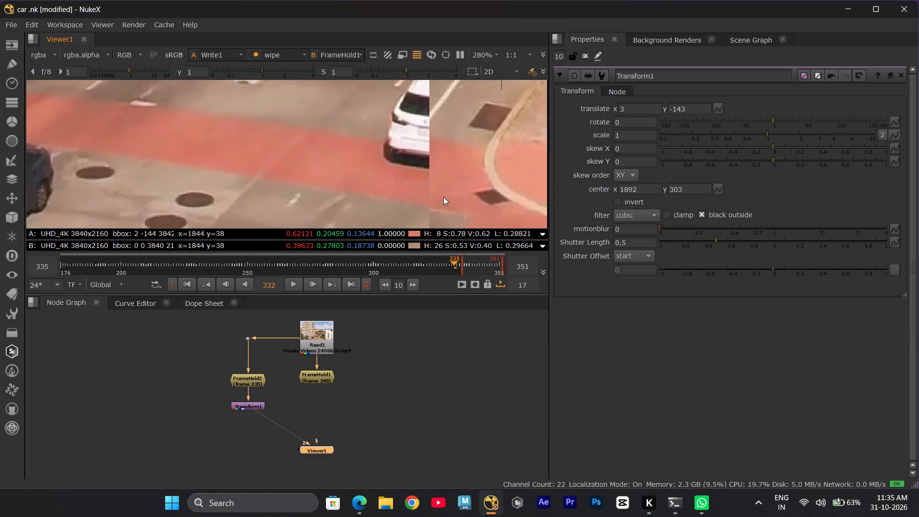
scroll(438, 186, "down", 6)
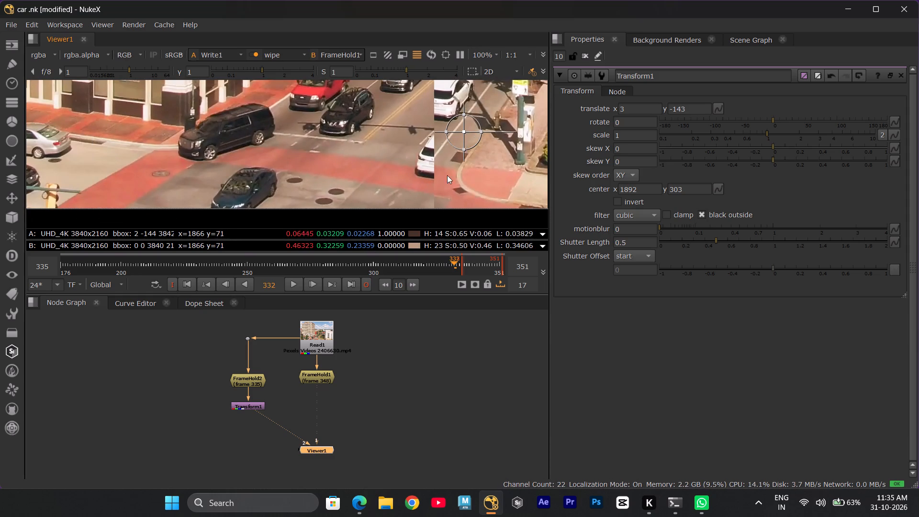
scroll(442, 180, "up", 4)
middle_click_drag(448, 165, 443, 236)
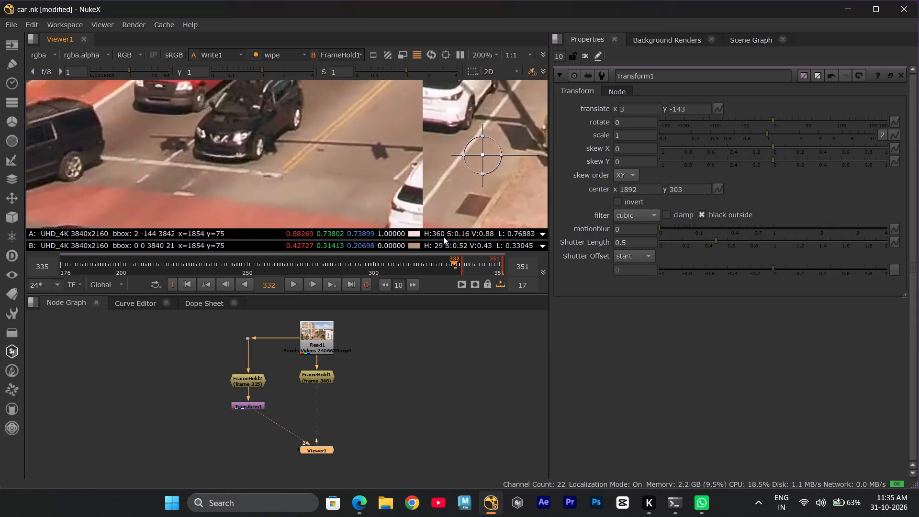
middle_click_drag(443, 236, 467, 151)
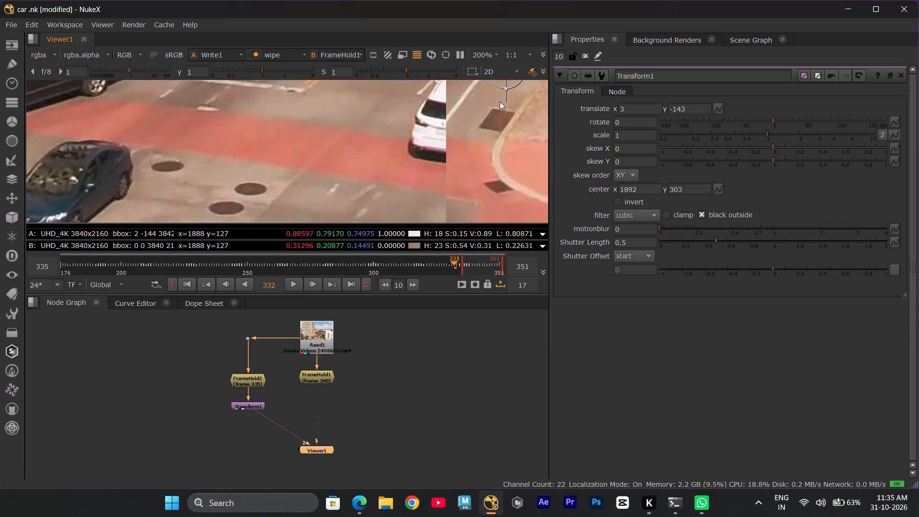
middle_click_drag(498, 104, 481, 134)
left_click(490, 102)
left_click_drag(490, 101, 483, 99)
key("ctrl+z")
Shift the frame 335 hold with Transform1 to a translate of about x 17, y -144, checking the wipe seam beside the white car.
scroll(460, 147, "down", 6)
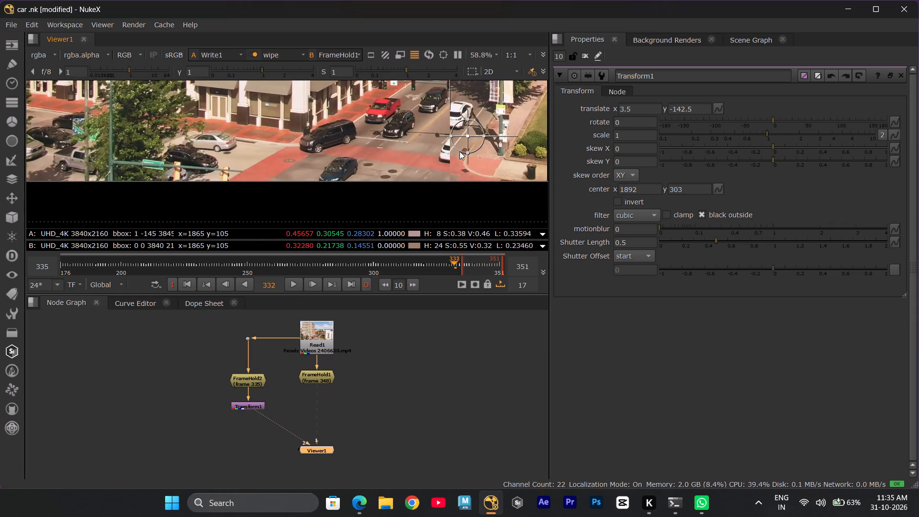
scroll(459, 151, "down", 2)
middle_click_drag(464, 137, 440, 187)
scroll(436, 119, "up", 8)
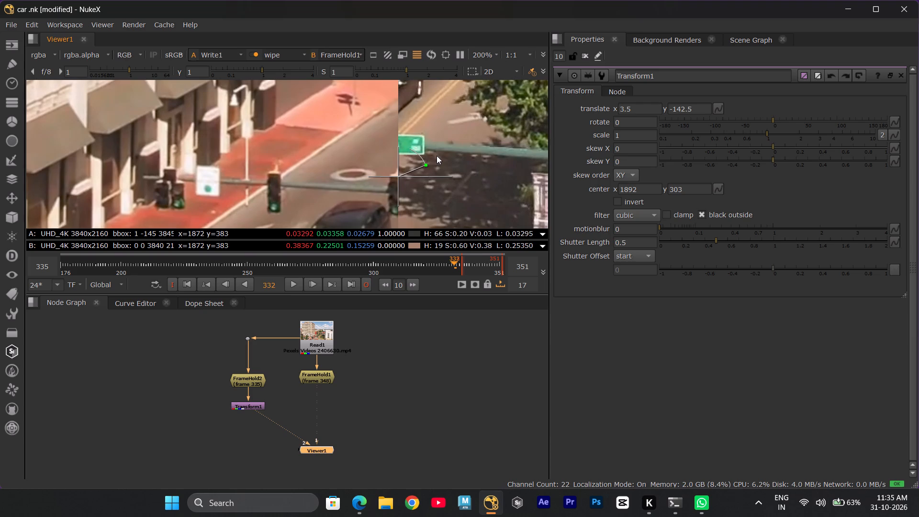
middle_click_drag(438, 168, 438, 133)
scroll(438, 133, "down", 6)
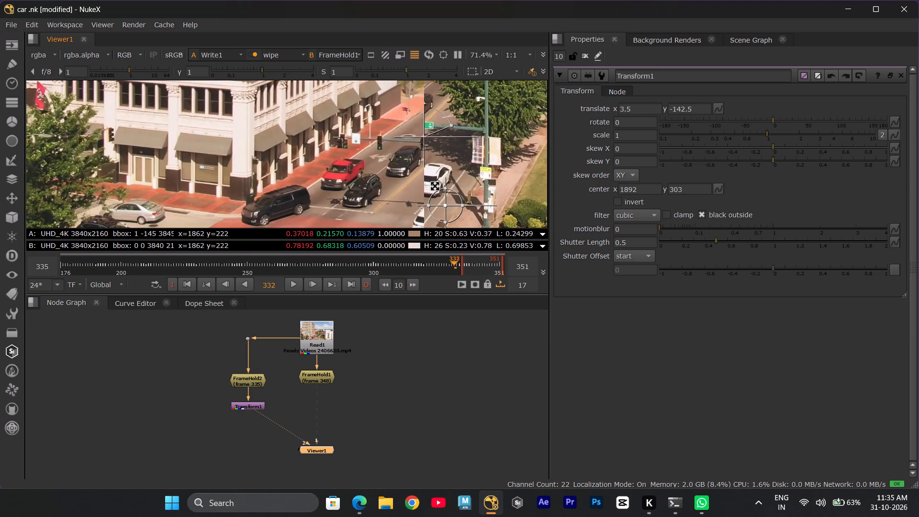
left_click_drag(447, 204, 447, 190)
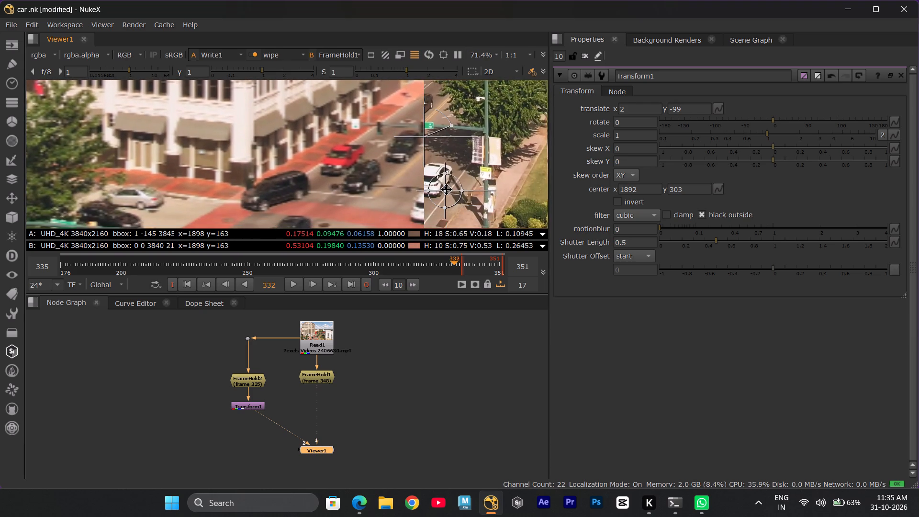
left_click_drag(447, 190, 450, 189)
middle_click_drag(451, 190, 470, 115)
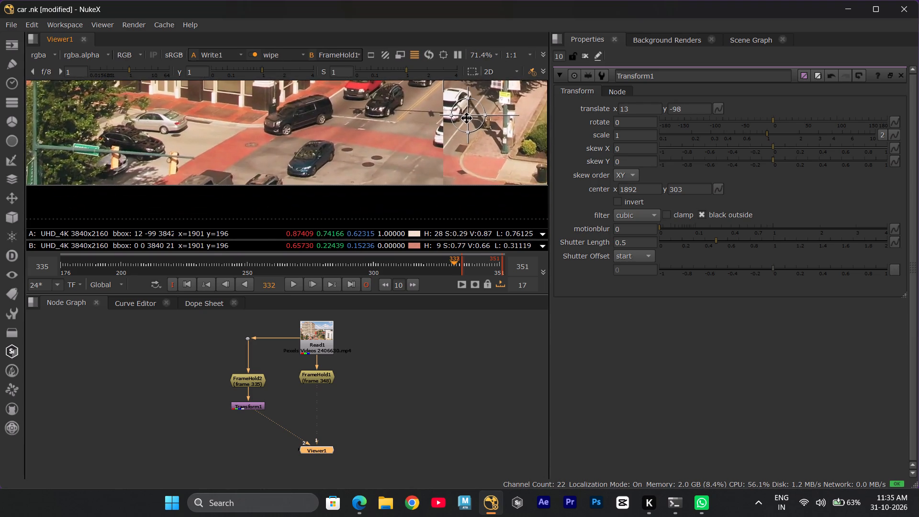
left_click_drag(467, 118, 469, 134)
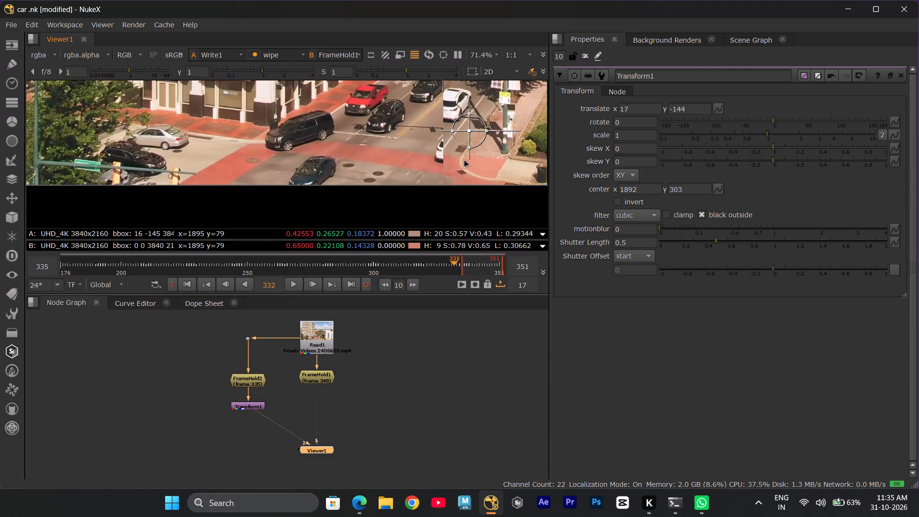
scroll(465, 158, "up", 5)
scroll(463, 159, "down", 4)
Switch back to the Google Drive lesson and resume watching batch14_class6.mp4 from 31:07.
key("alt+Tab")
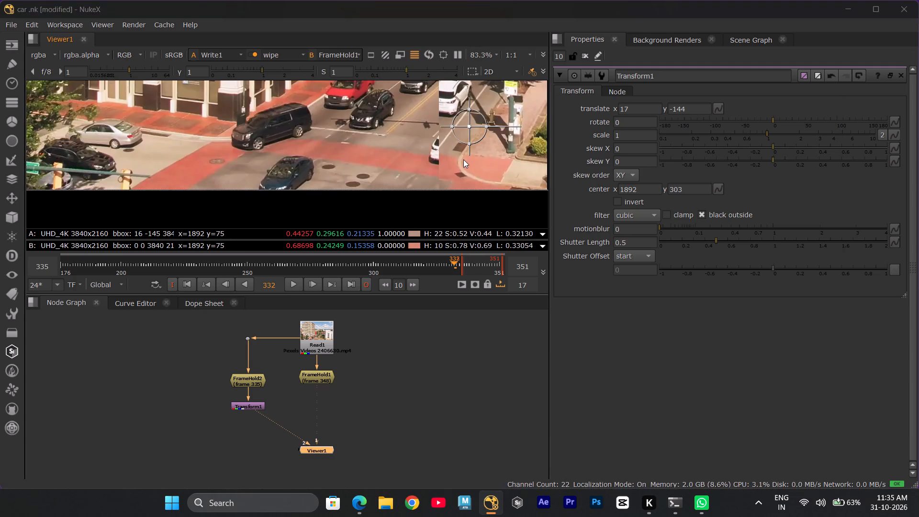
key("space")
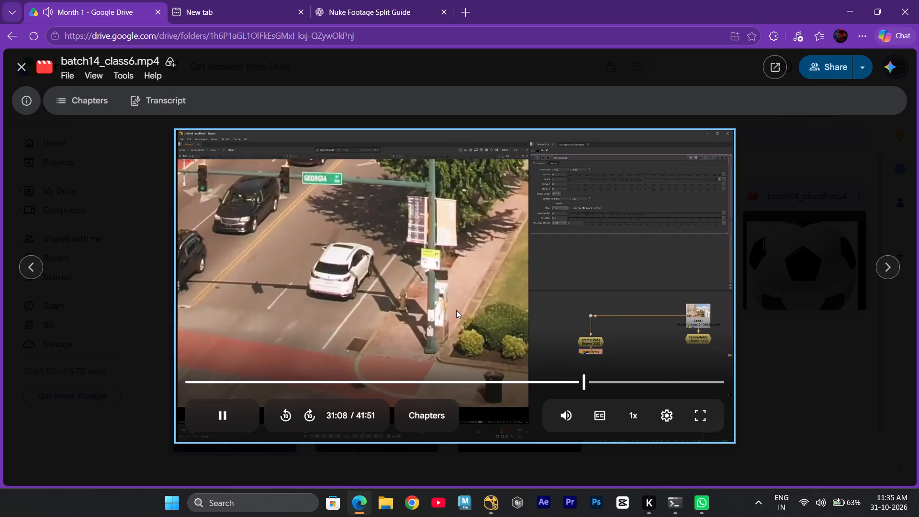
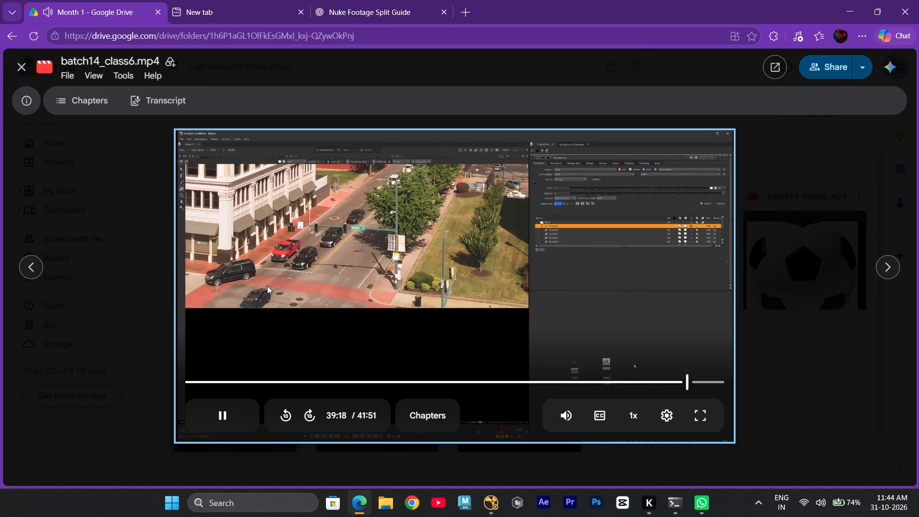
Pause batch14_class6.mp4 and switch back to NukeX.
left_click(398, 272)
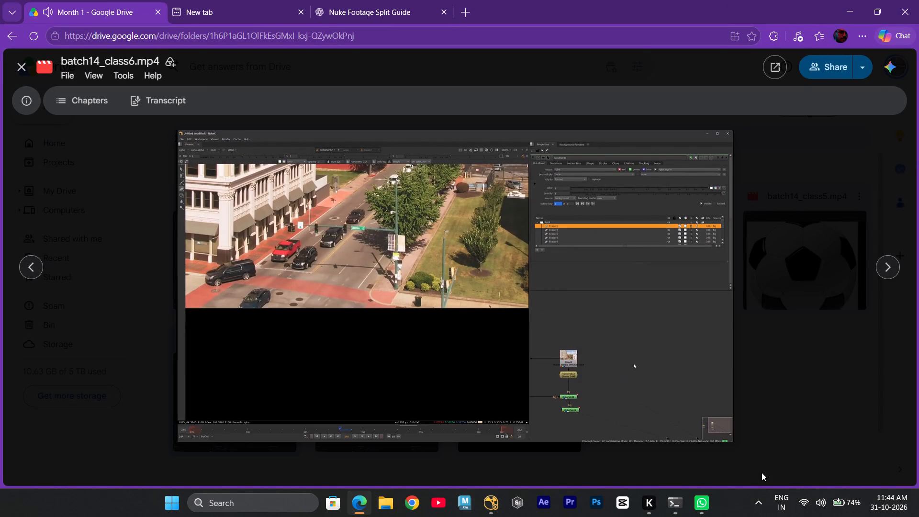
left_click(486, 506)
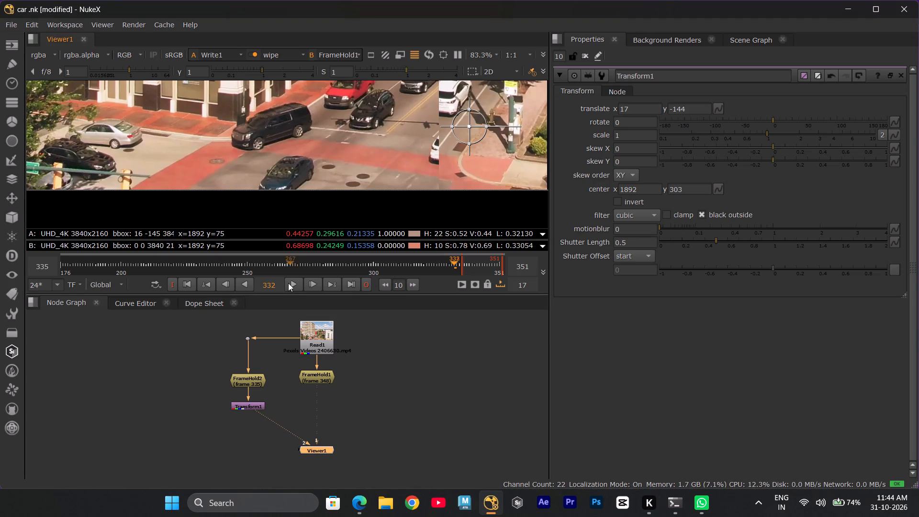
Move the viewer's wipe handle just beyond the image's edge so the Transform1 output fills the whole frame.
scroll(420, 164, "down", 10)
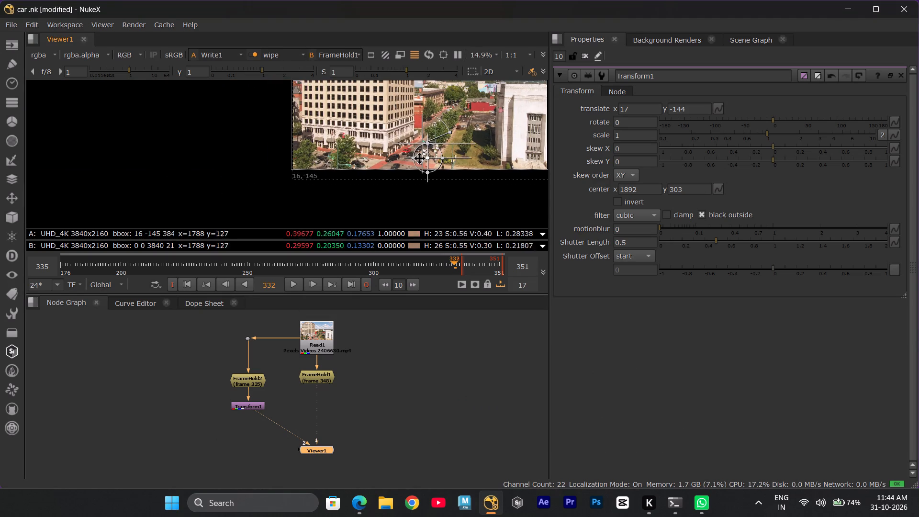
scroll(432, 148, "up", 6)
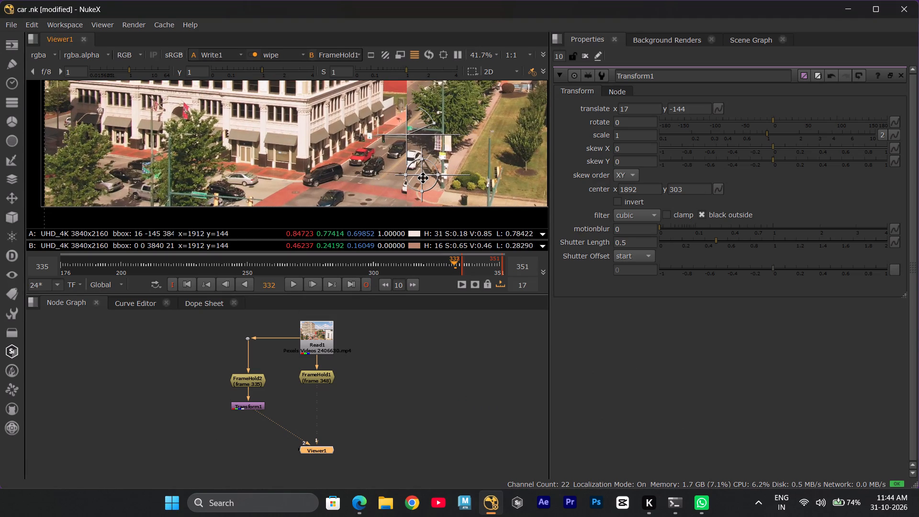
left_click_drag(407, 133, 773, 135)
scroll(433, 135, "down", 3)
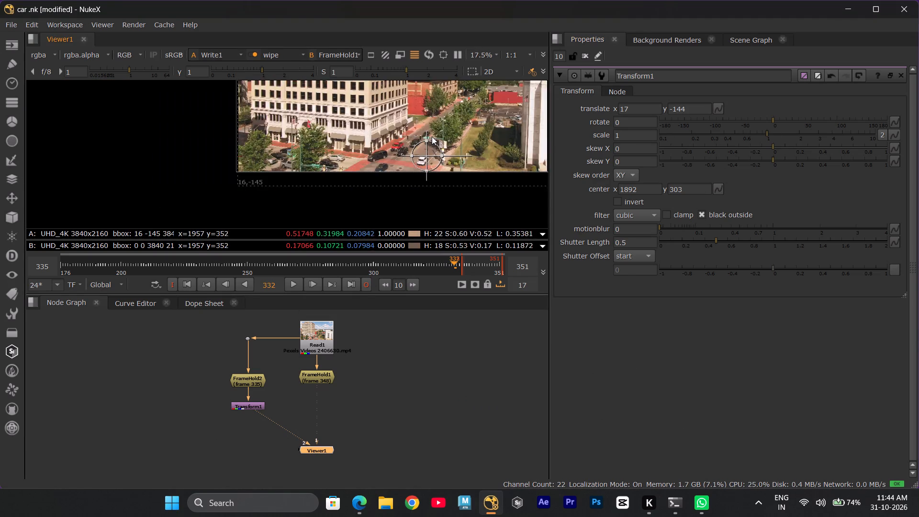
scroll(432, 136, "down", 7)
middle_click_drag(436, 126, 371, 196)
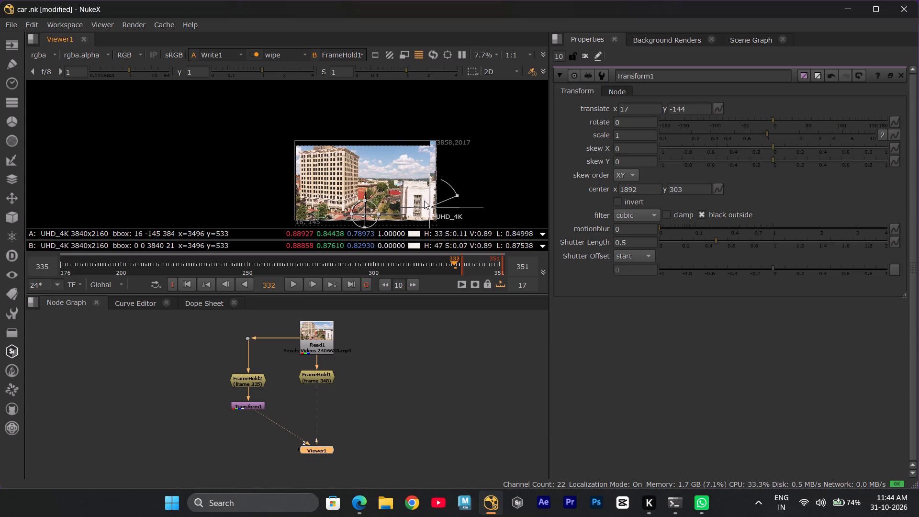
left_click_drag(430, 206, 446, 210)
Compare the frame 348 hold with the Transform1 output around the white car by alternating the two viewer inputs.
scroll(334, 208, "up", 2)
middle_click(334, 208)
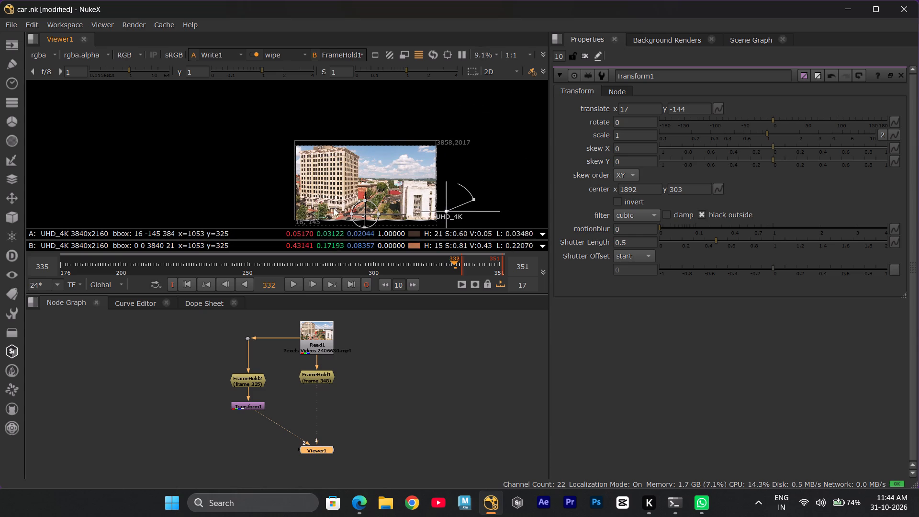
scroll(334, 208, "up", 3)
middle_click_drag(360, 206, 465, 172)
scroll(465, 172, "up", 1)
scroll(380, 231, "up", 2)
scroll(341, 161, "up", 6)
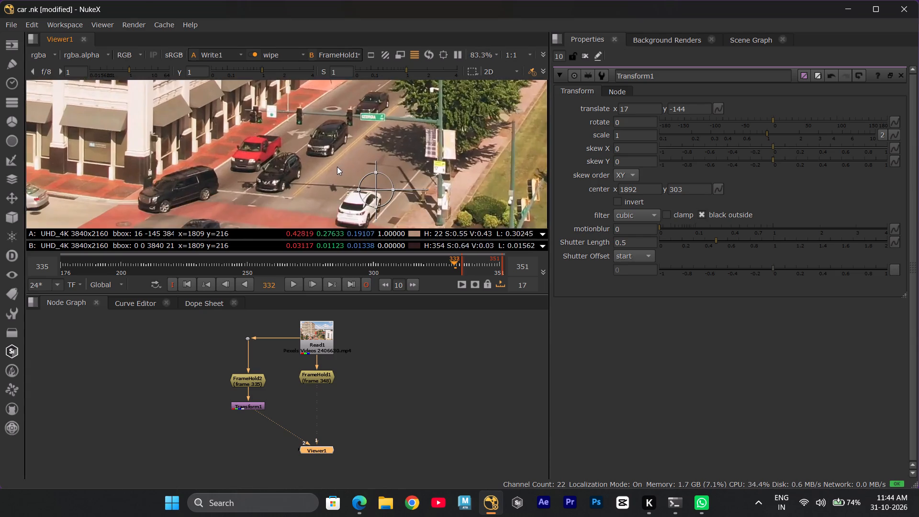
scroll(337, 167, "up", 3)
middle_click_drag(389, 181, 363, 124)
scroll(362, 128, "down", 2)
left_click(329, 379)
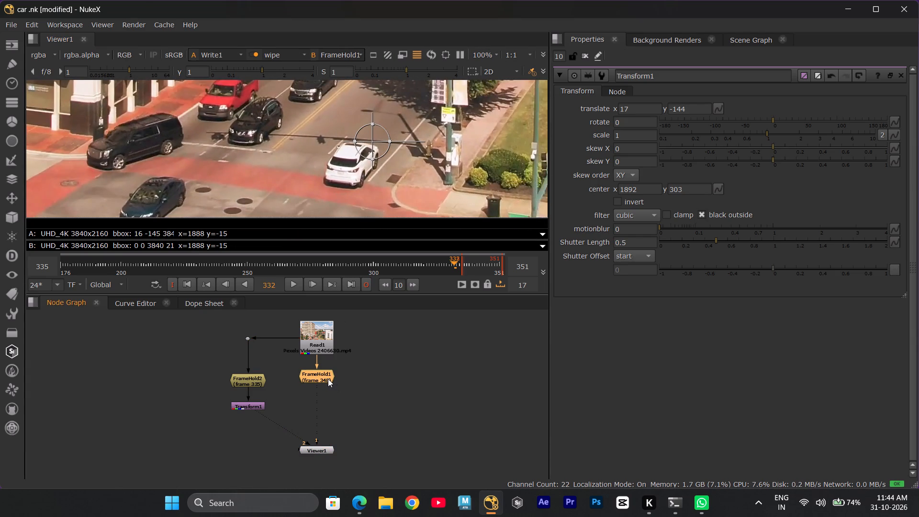
key("1")
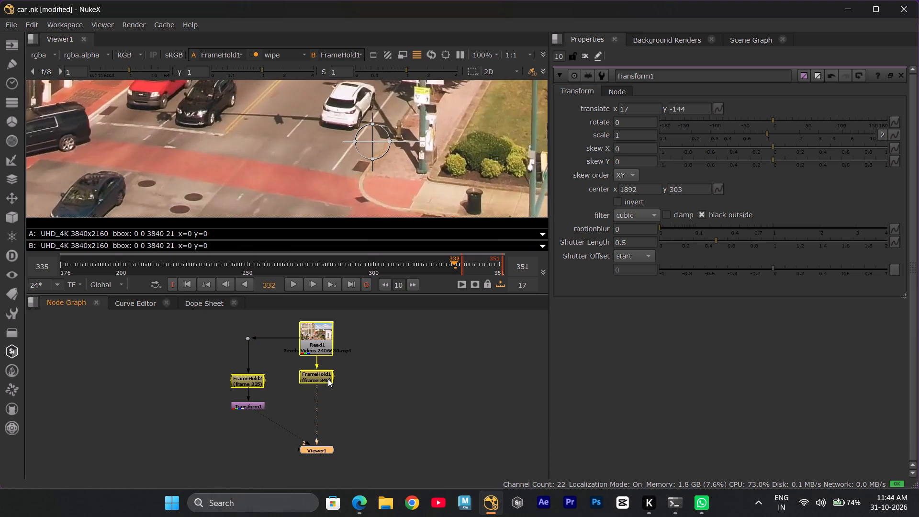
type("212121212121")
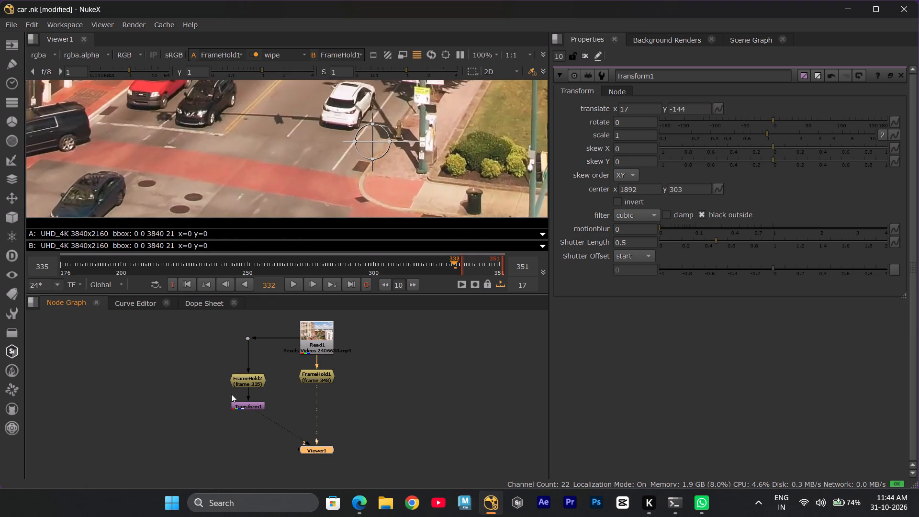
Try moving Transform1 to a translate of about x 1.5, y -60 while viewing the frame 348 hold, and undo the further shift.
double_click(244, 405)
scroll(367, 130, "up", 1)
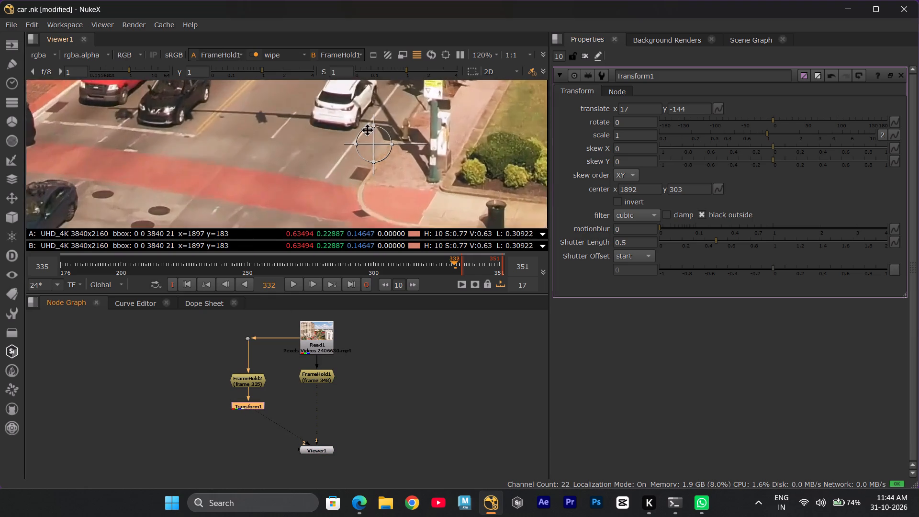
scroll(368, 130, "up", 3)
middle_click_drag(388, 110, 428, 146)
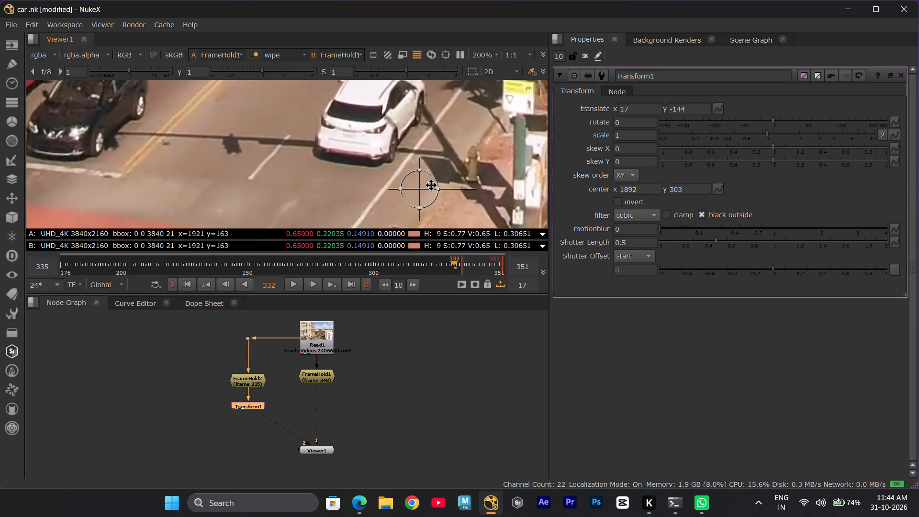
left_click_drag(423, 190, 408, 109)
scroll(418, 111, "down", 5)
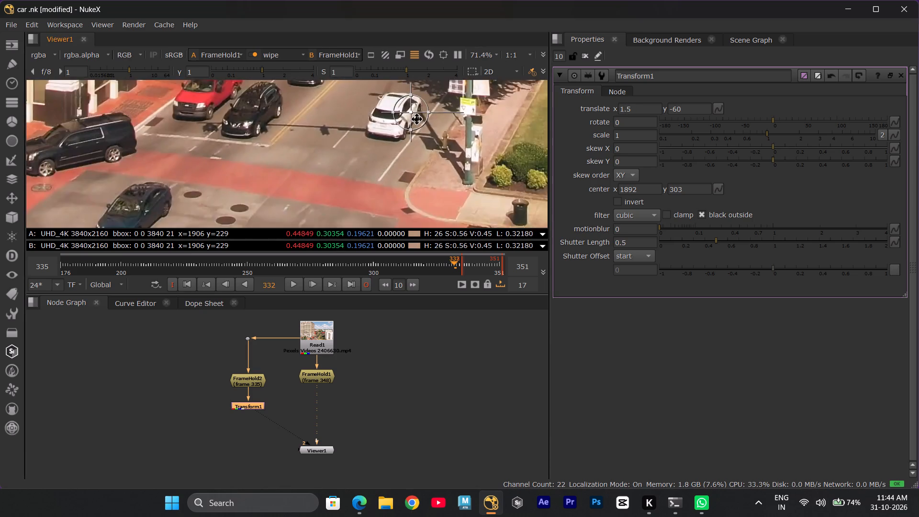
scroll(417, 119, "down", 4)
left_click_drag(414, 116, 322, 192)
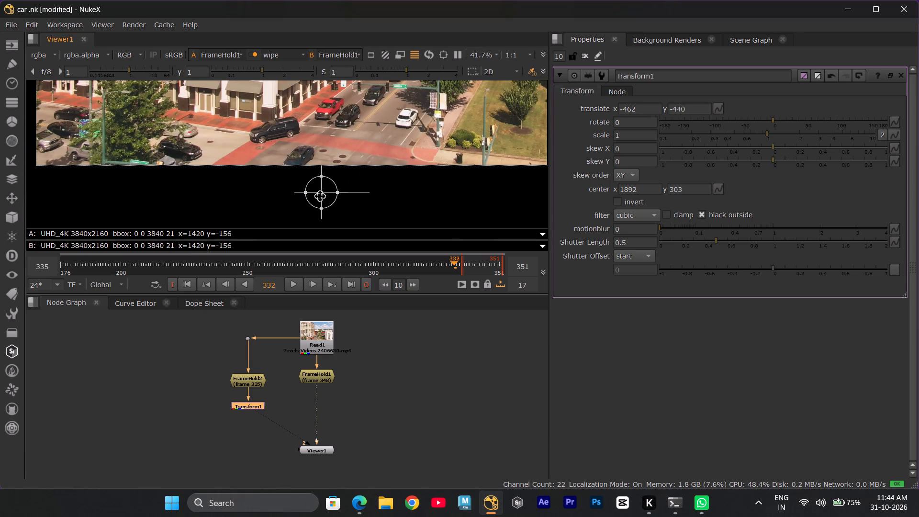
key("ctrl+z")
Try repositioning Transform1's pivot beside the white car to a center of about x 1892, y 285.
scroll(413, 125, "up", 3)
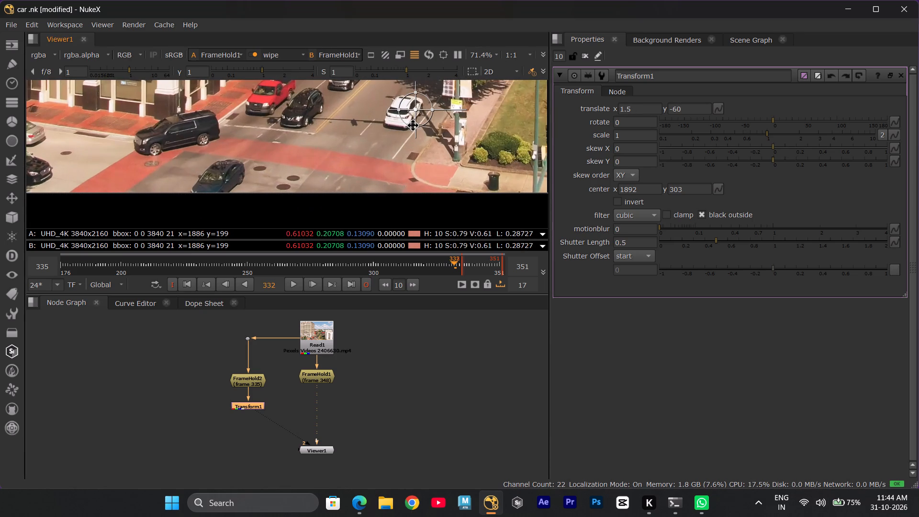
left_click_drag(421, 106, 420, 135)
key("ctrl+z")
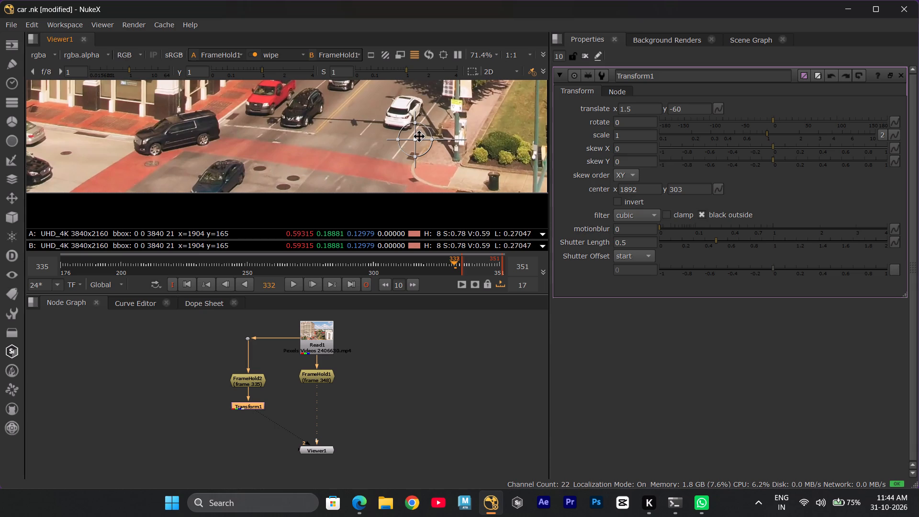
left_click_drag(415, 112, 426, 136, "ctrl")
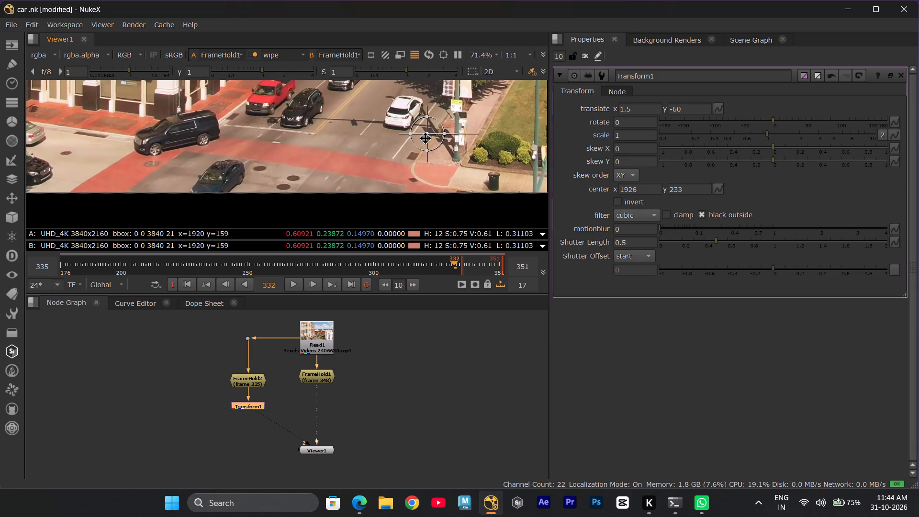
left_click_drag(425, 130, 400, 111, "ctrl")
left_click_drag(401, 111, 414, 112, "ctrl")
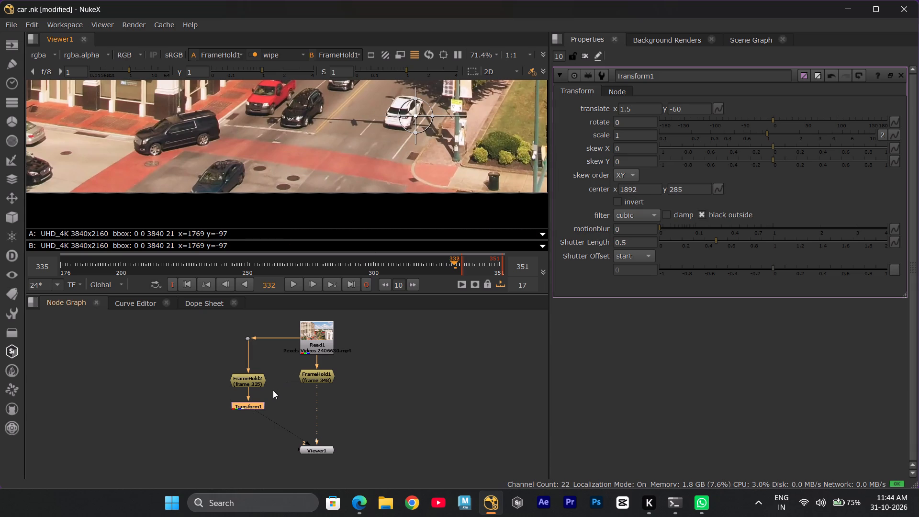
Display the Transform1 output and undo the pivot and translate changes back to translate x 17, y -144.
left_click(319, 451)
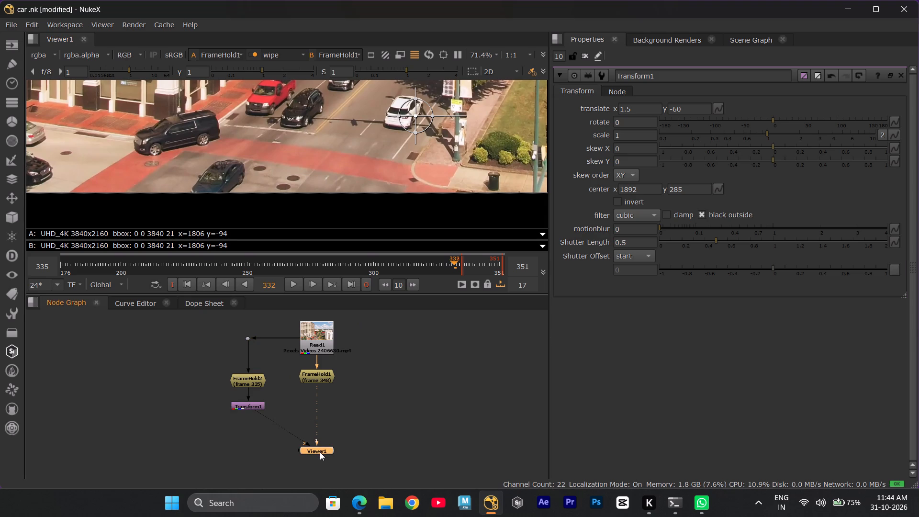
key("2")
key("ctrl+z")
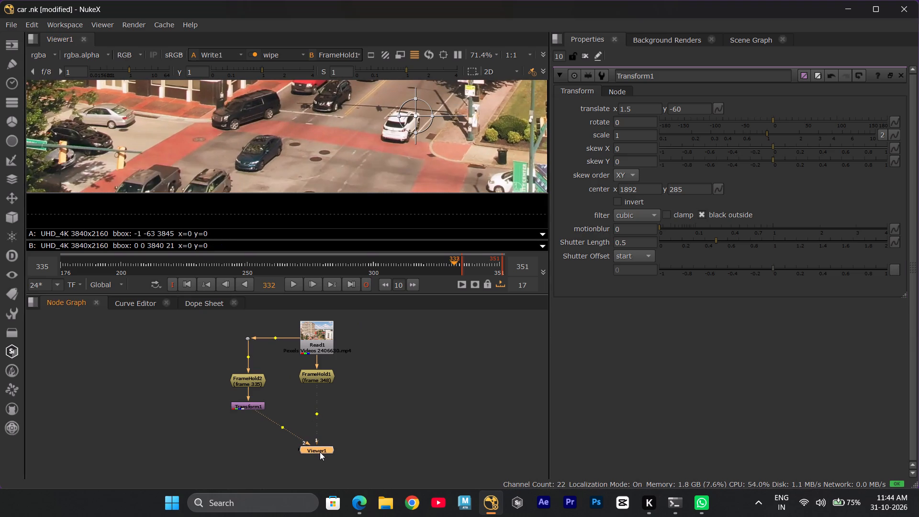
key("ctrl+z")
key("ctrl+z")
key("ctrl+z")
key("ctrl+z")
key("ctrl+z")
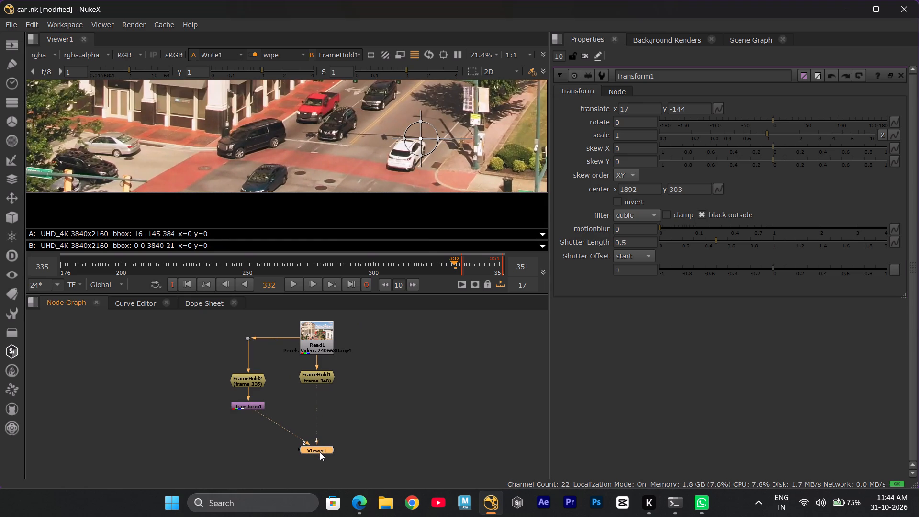
Move Transform1's pivot beside the white car to a center of about x 1921, y 283, undoing the unwanted shift along the way.
left_click_drag(415, 139, 425, 158, "ctrl")
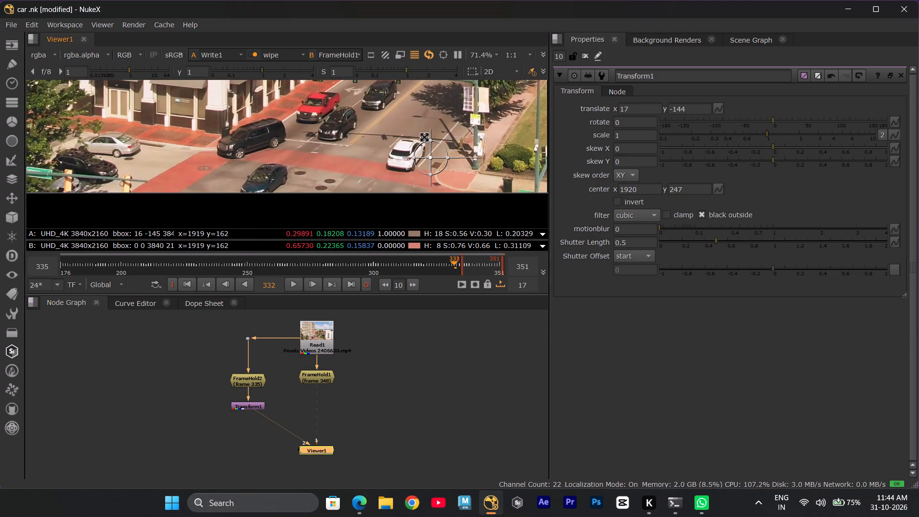
left_click_drag(427, 159, 412, 160, "ctrl")
left_click(257, 405)
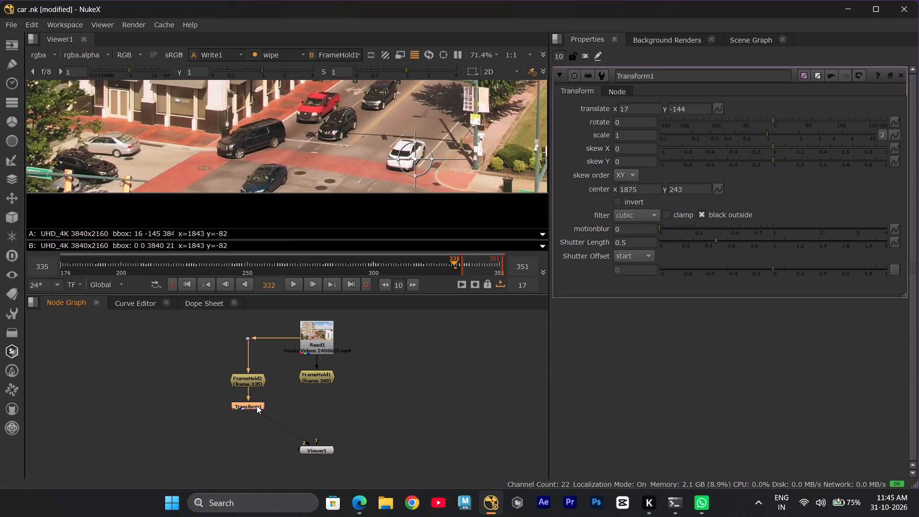
key("2")
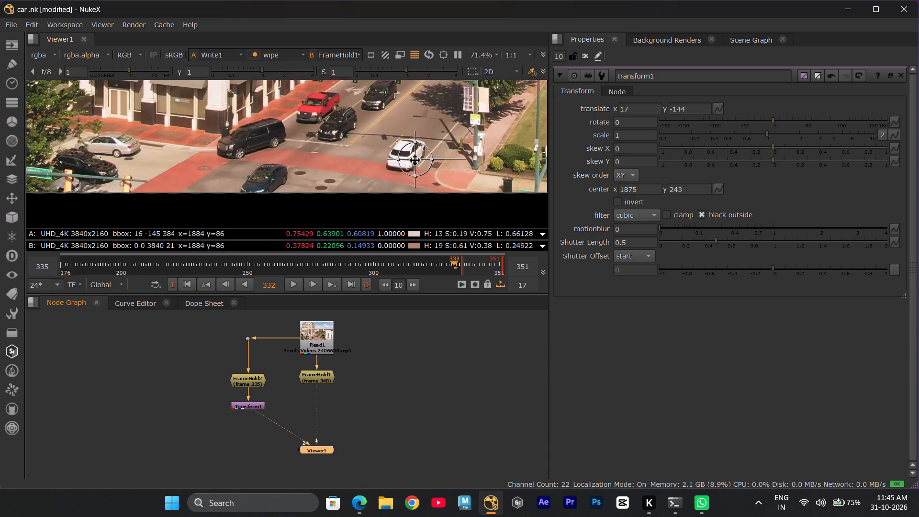
left_click_drag(416, 159, 404, 146)
key("ctrl+z")
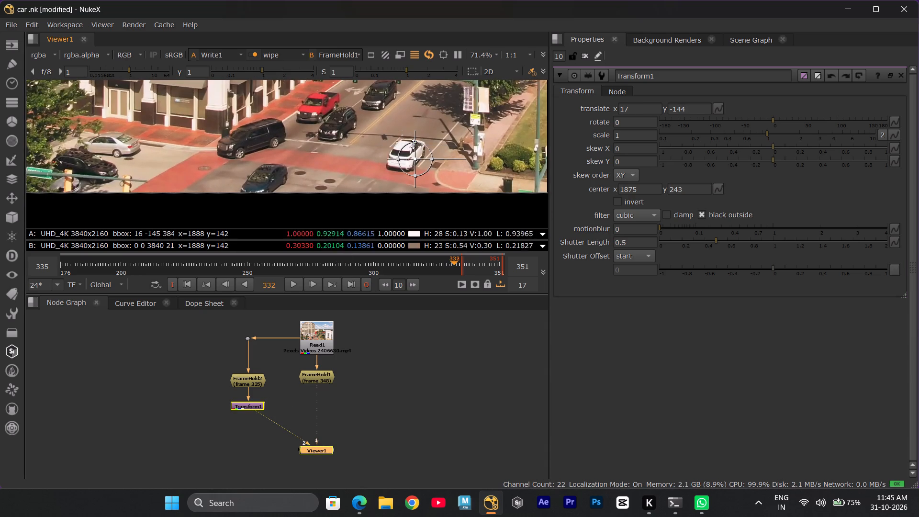
scroll(413, 144, "up", 6)
left_click_drag(421, 187, 460, 130, "ctrl")
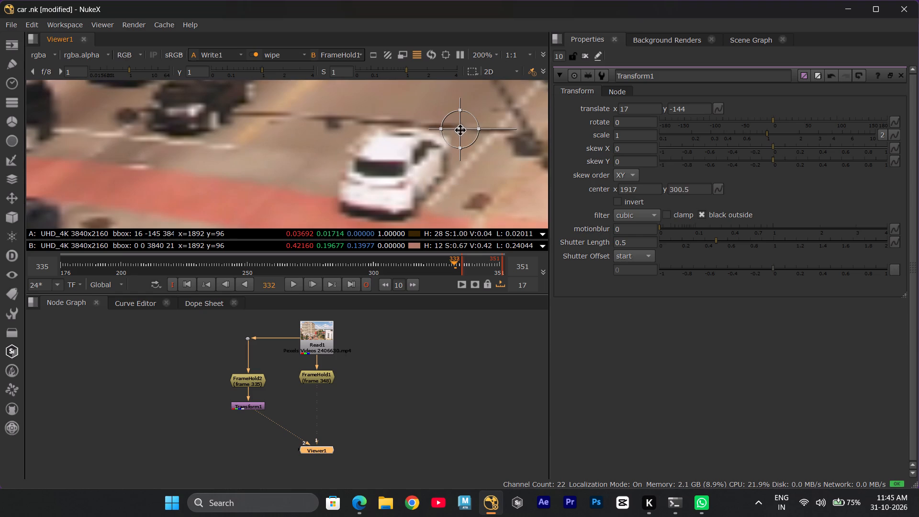
left_click_drag(460, 130, 464, 148, "ctrl")
scroll(440, 157, "down", 3)
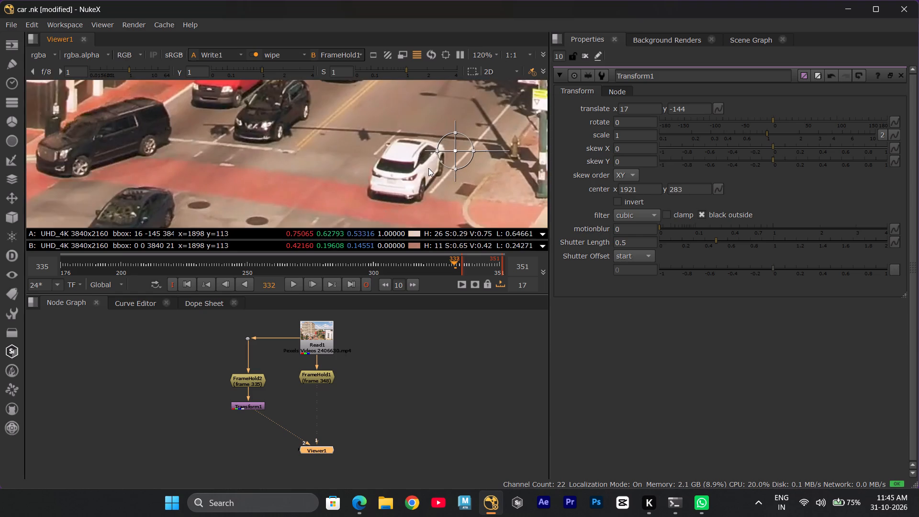
middle_click_drag(434, 177, 371, 180)
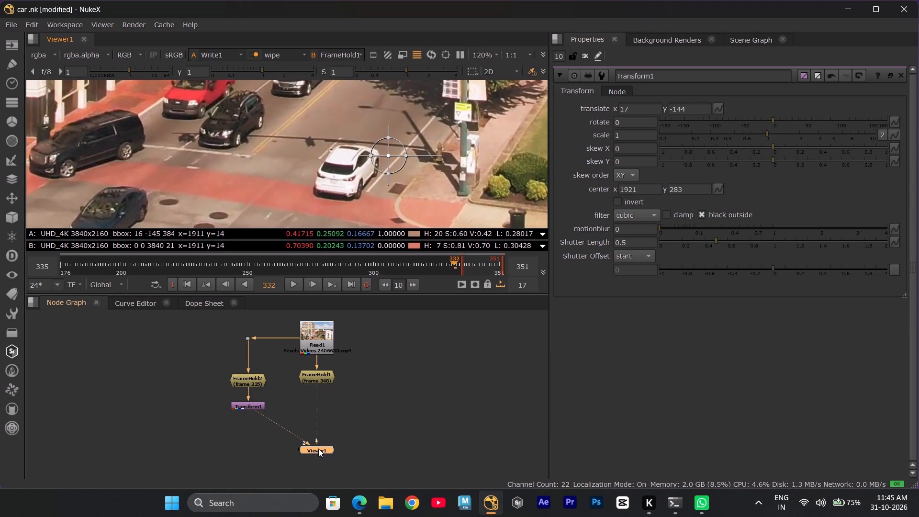
Nudge Transform1 to translate x 11, y -155 while alternating with the frame 348 hold, and check the alignment around the white car.
key("1")
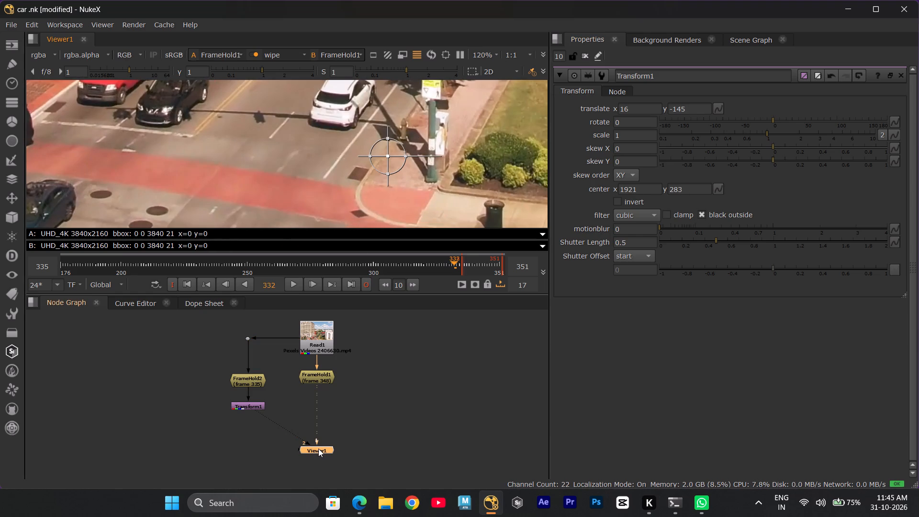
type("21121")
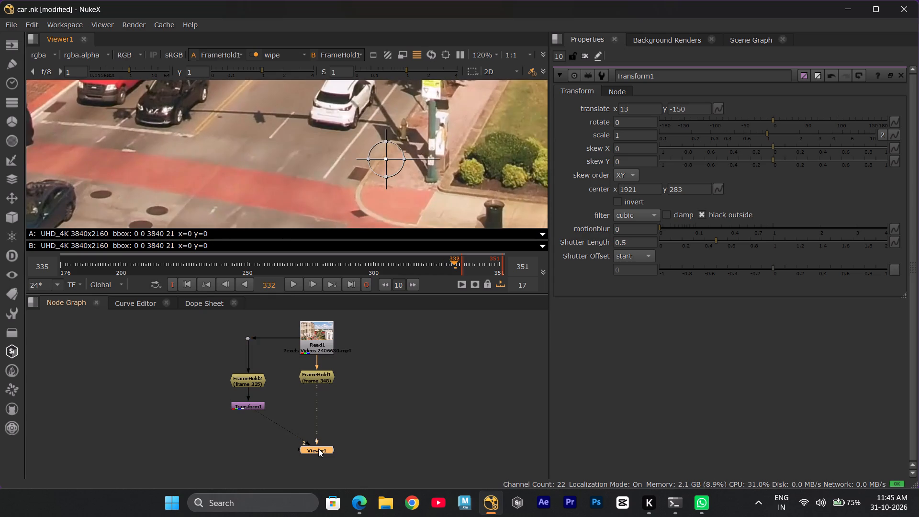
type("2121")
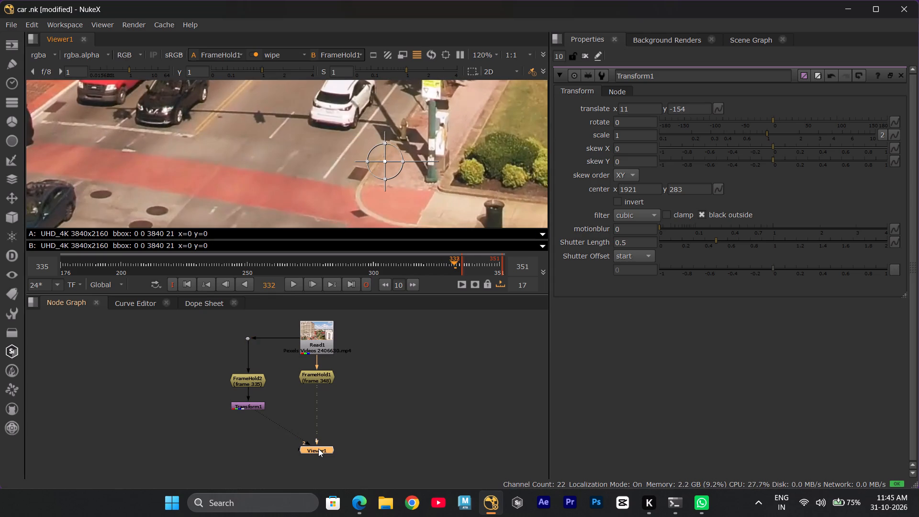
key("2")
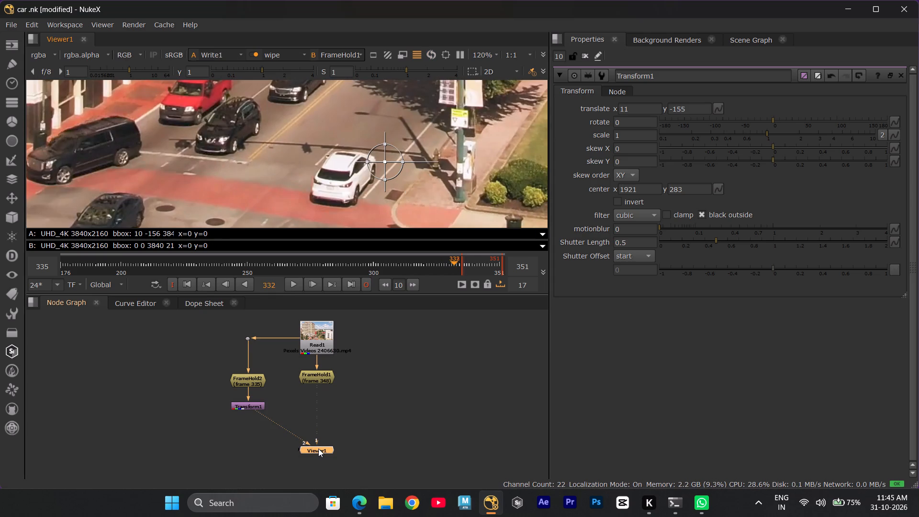
scroll(343, 135, "down", 10)
middle_click_drag(341, 140, 322, 226)
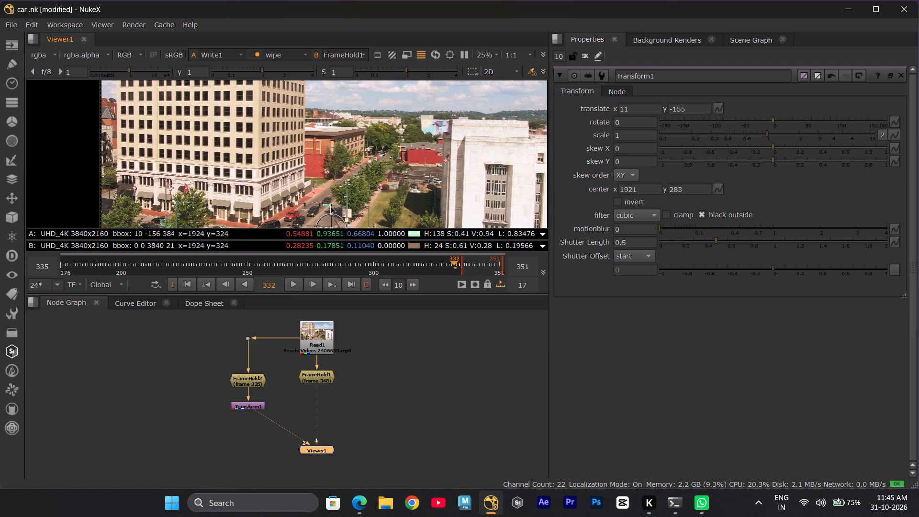
middle_click_drag(332, 204, 345, 118)
scroll(334, 153, "up", 7)
middle_click_drag(347, 138, 349, 186)
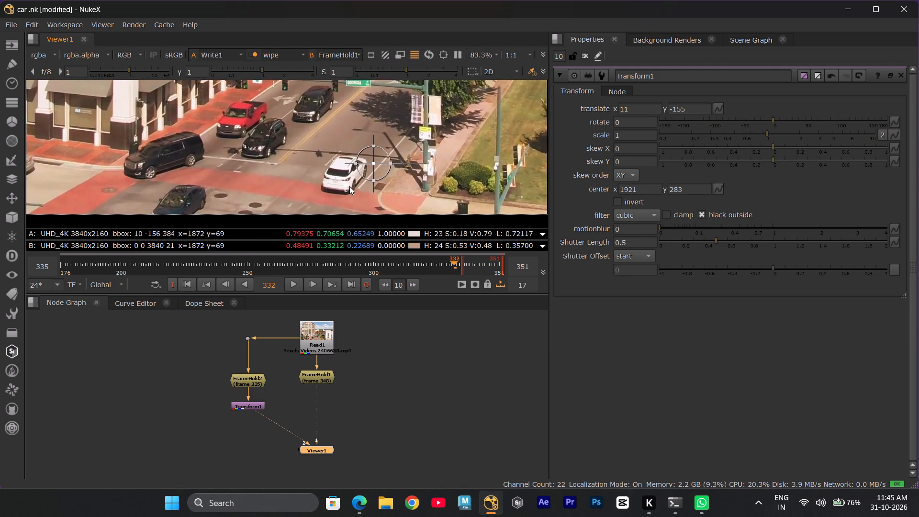
Alternate the viewer between the frame 348 hold and the Transform1 output, and examine the alignment around the white car.
middle_click_drag(349, 186, 335, 192)
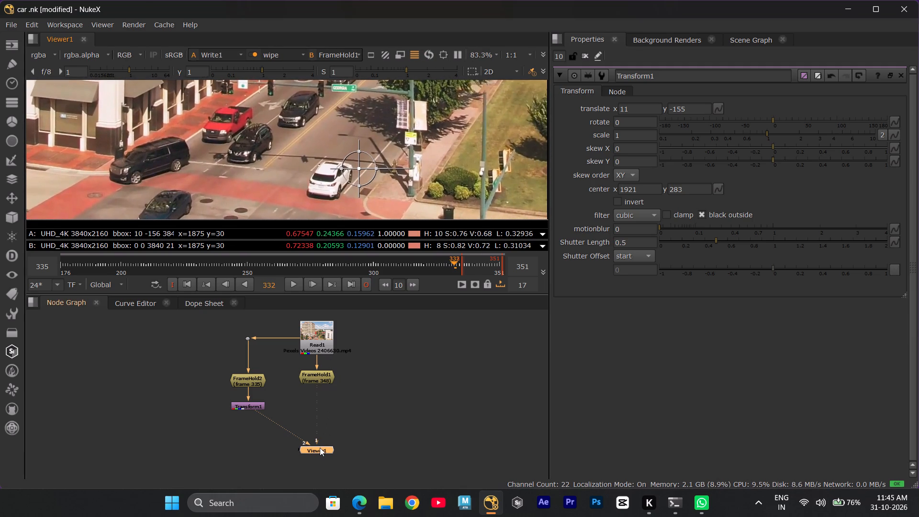
left_click(320, 448)
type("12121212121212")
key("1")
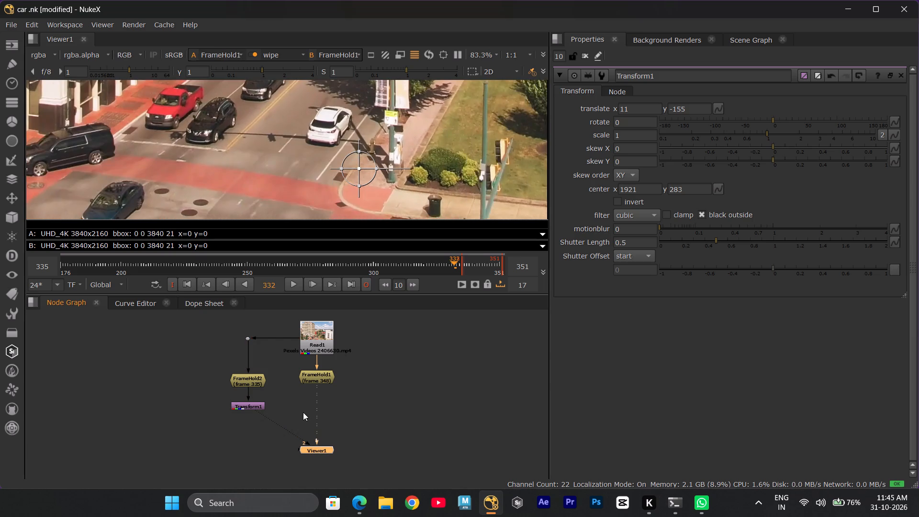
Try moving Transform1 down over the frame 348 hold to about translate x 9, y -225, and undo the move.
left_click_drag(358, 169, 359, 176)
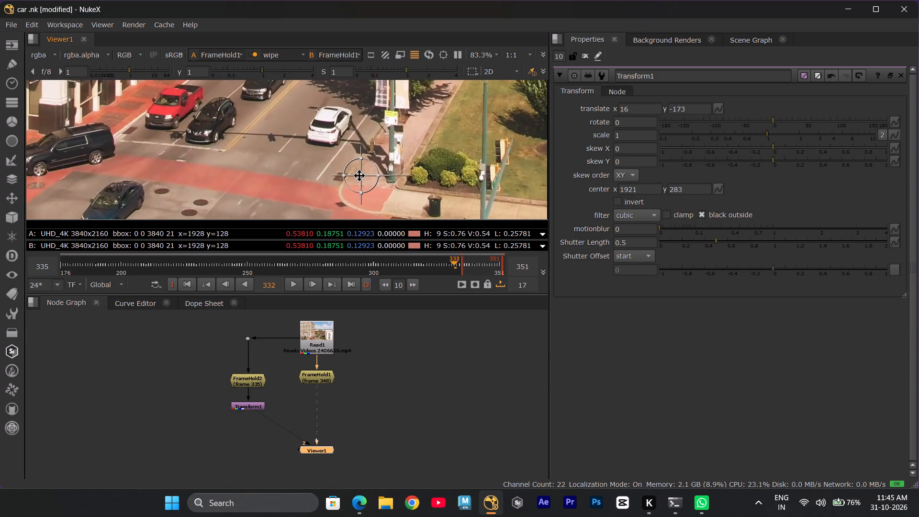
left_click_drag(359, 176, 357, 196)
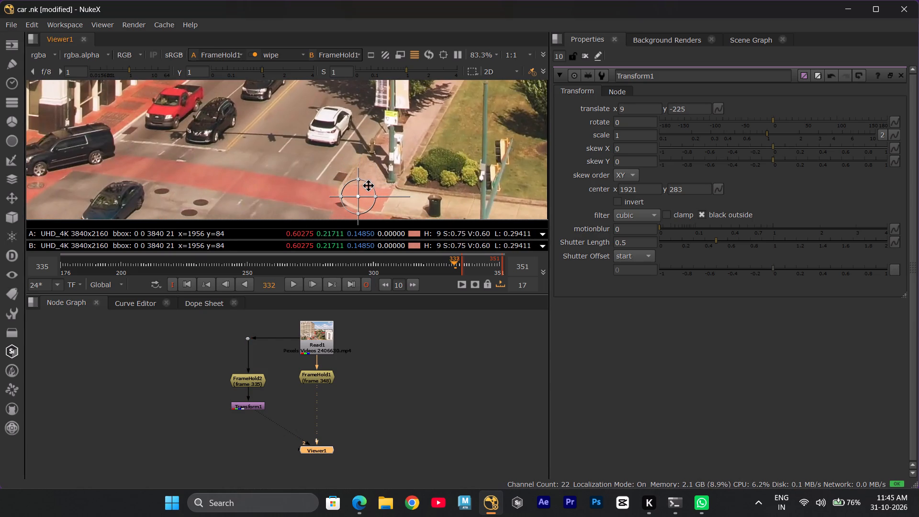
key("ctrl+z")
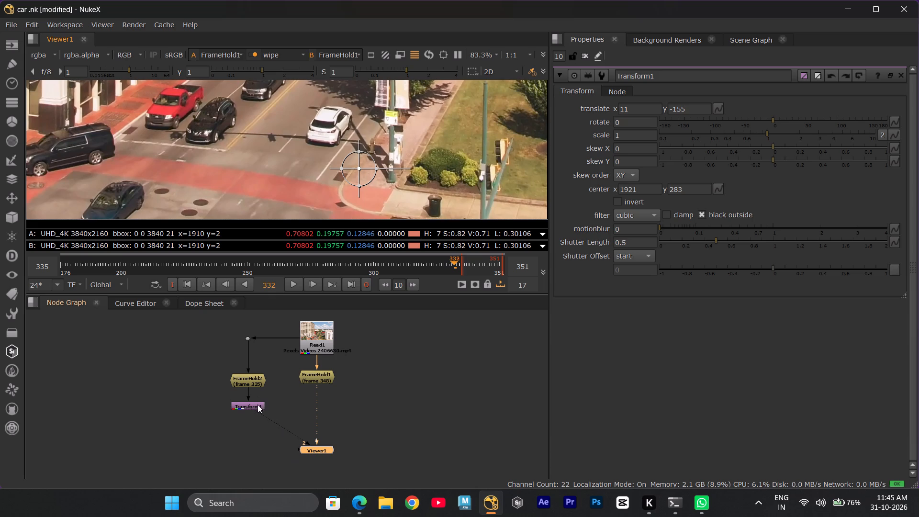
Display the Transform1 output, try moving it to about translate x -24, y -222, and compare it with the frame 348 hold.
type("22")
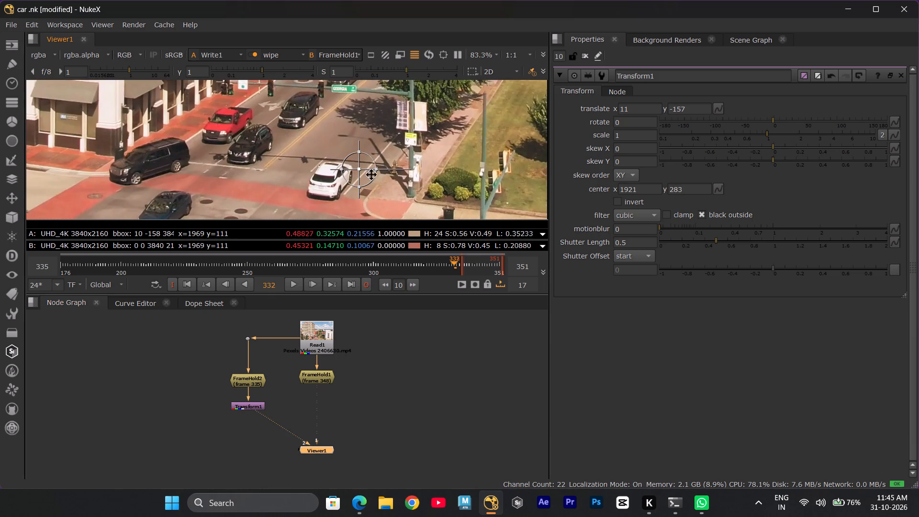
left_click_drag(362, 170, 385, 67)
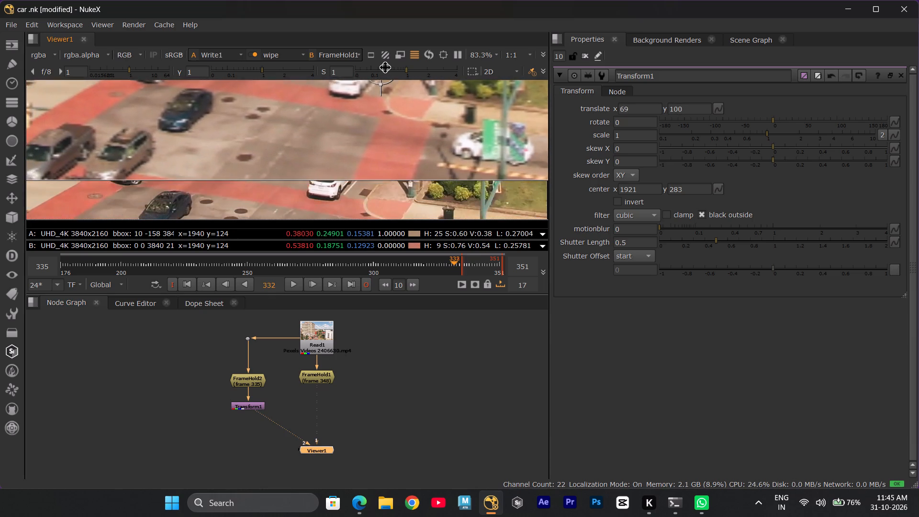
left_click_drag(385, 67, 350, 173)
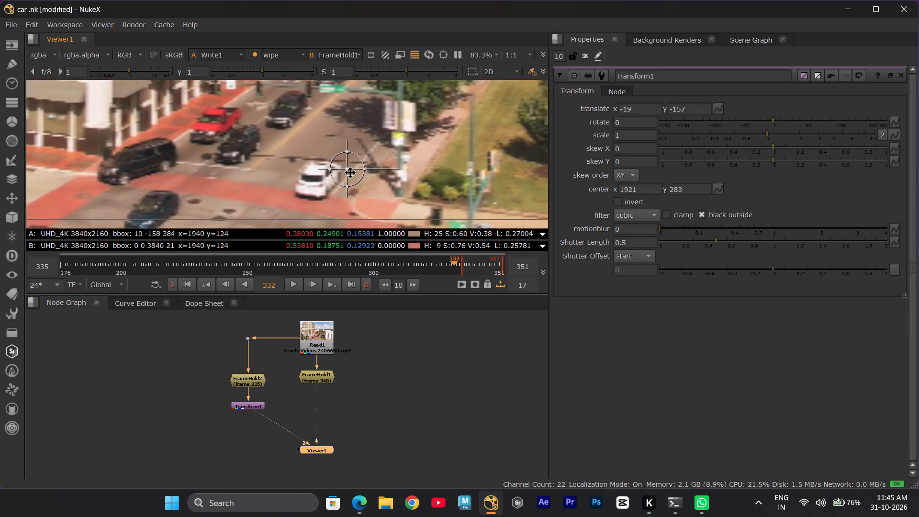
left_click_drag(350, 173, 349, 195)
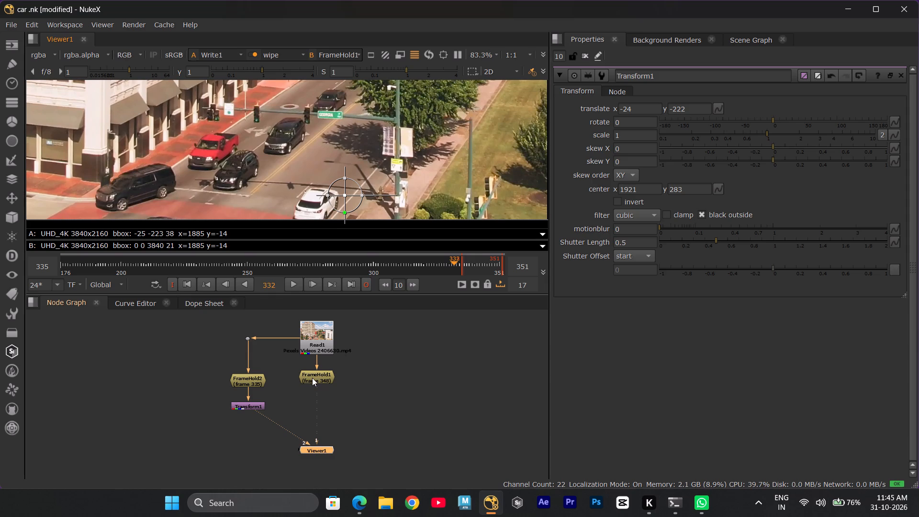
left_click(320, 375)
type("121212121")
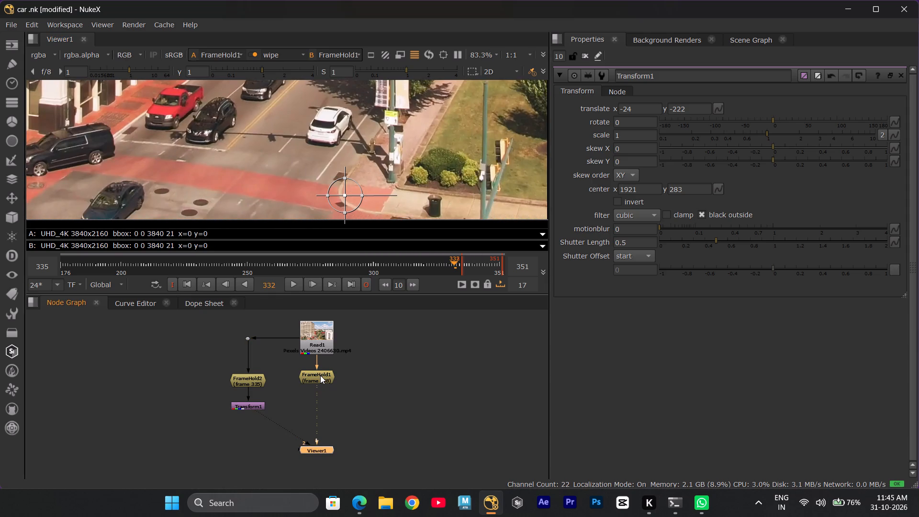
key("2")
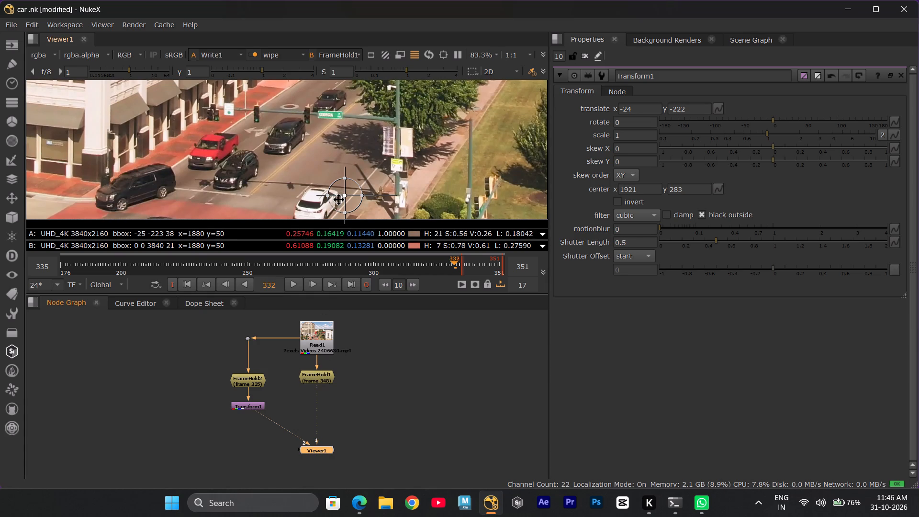
Move Transform1 back up and nudge it to translate x -4, y -155 while alternating with the frame 348 hold.
left_click_drag(339, 200, 350, 161)
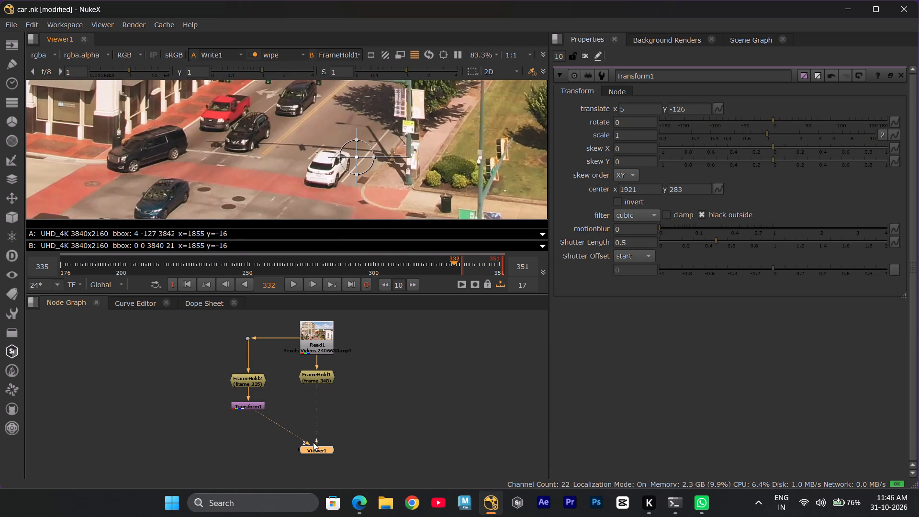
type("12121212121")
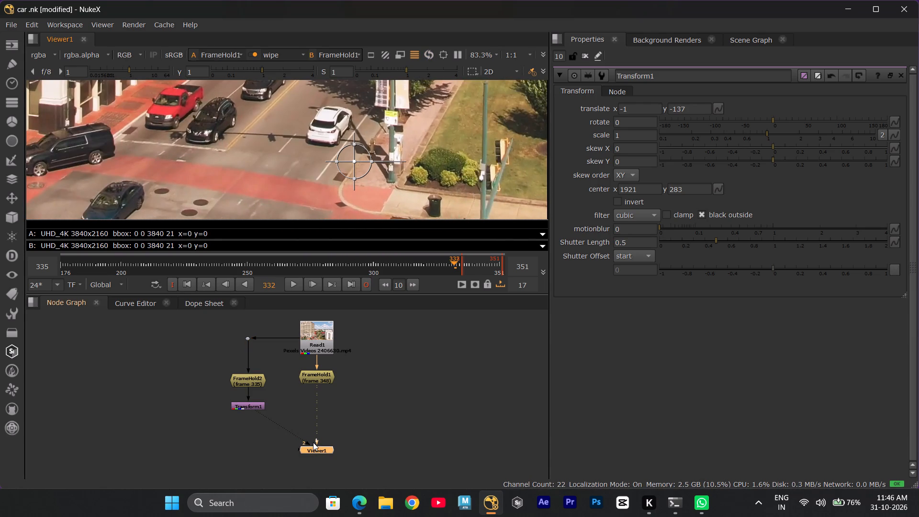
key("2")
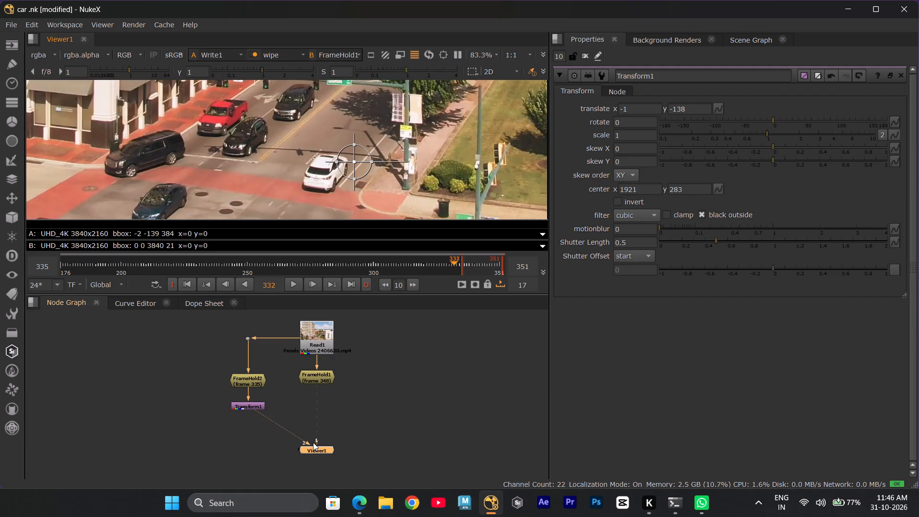
left_click(353, 168)
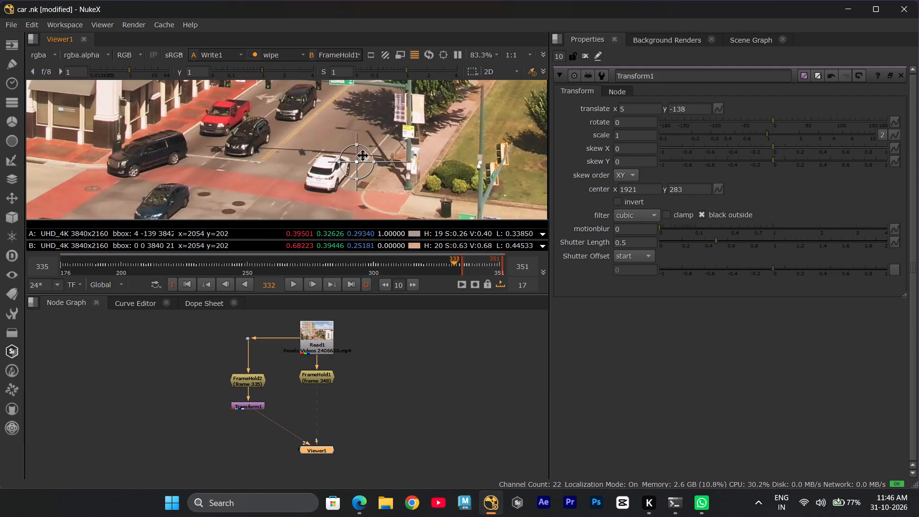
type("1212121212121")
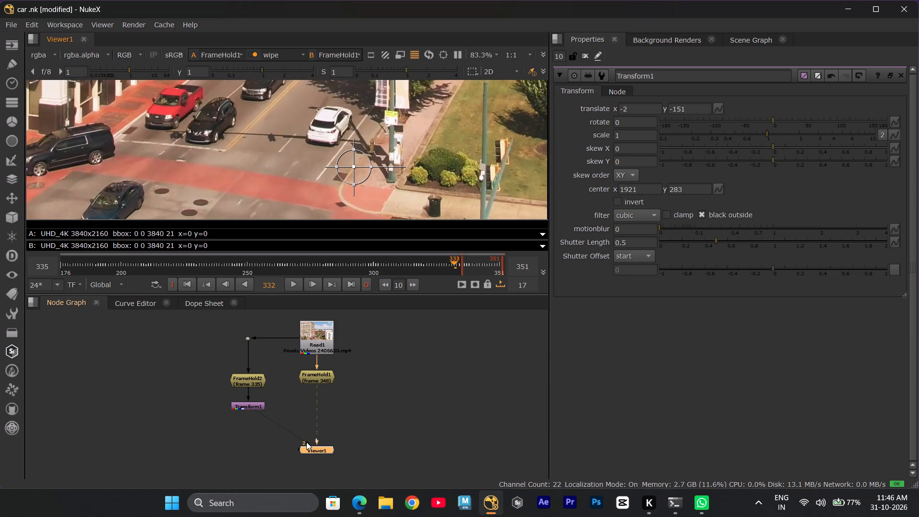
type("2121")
Examine the white car and surrounding road close up, alternating between the frame 348 hold and the Transform1 output.
scroll(303, 415, "up", 4)
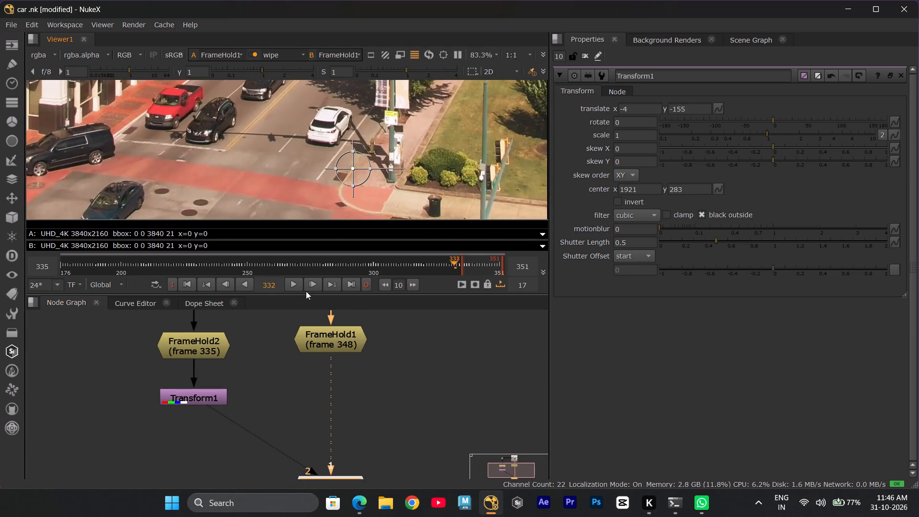
scroll(303, 133, "up", 4)
middle_click(303, 133)
scroll(302, 231, "up", 10)
middle_click(318, 156)
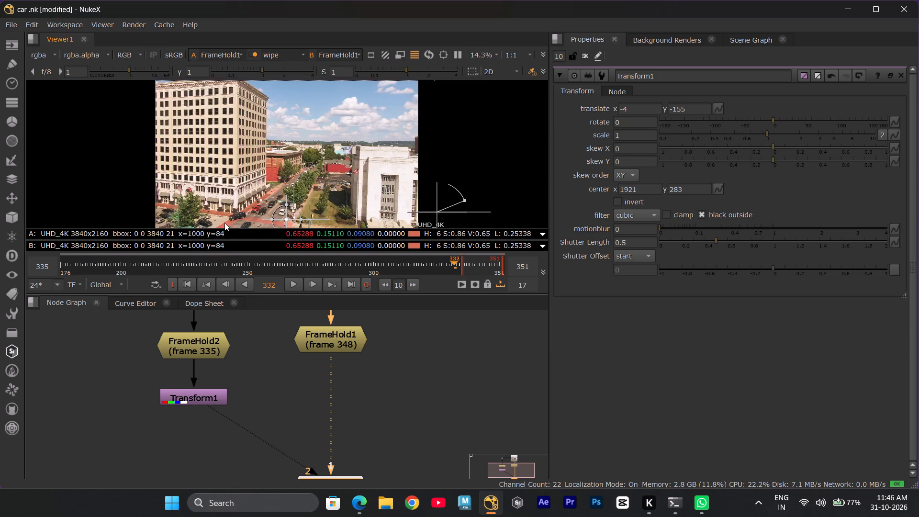
middle_click_drag(223, 224, 305, 157)
scroll(372, 139, "up", 15)
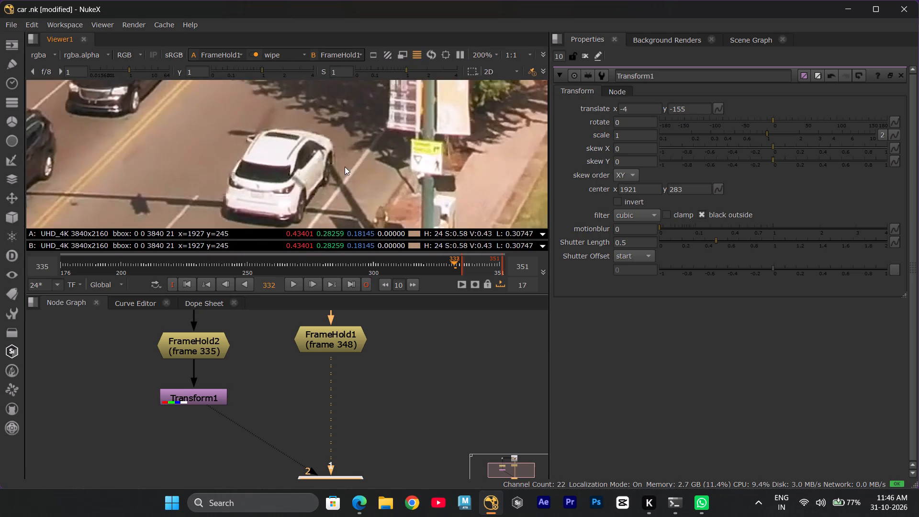
middle_click_drag(341, 169, 399, 96)
scroll(400, 98, "up", 1)
scroll(400, 98, "down", 4)
middle_click_drag(399, 115, 386, 158)
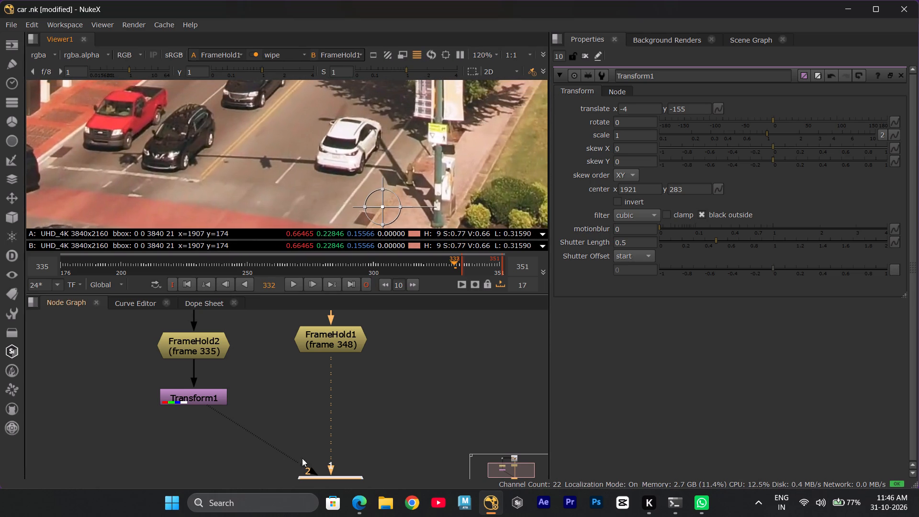
left_click(304, 344)
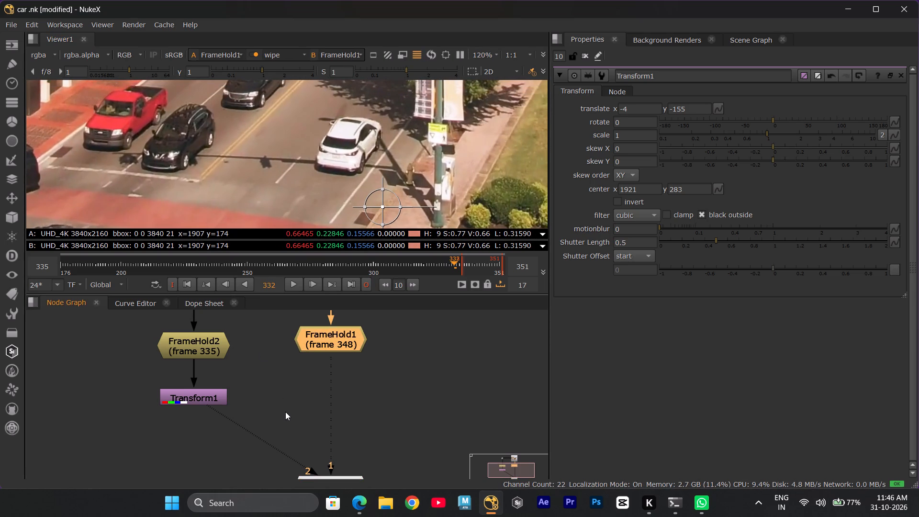
left_click(286, 412)
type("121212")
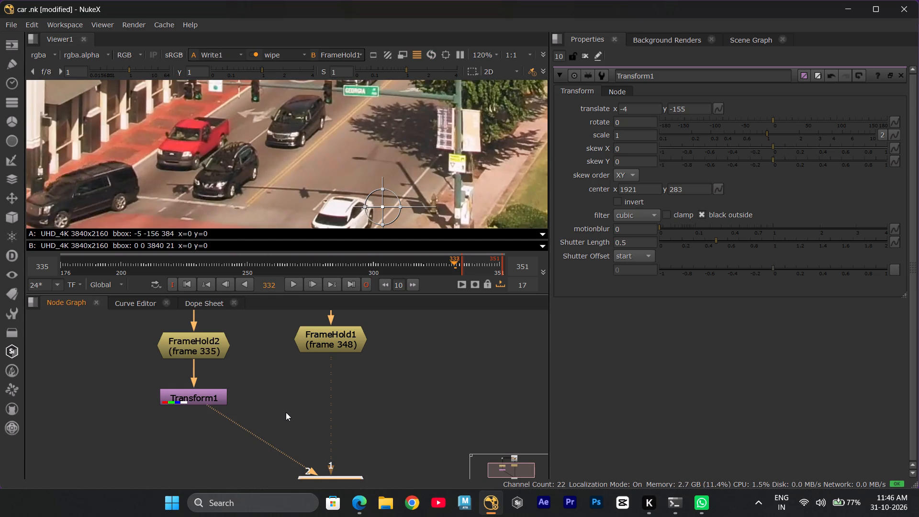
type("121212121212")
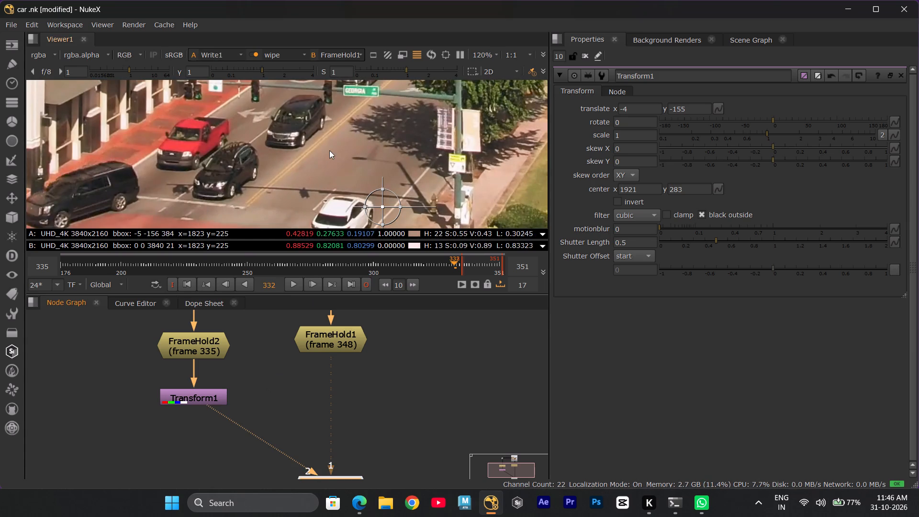
scroll(339, 154, "down", 2)
middle_click_drag(363, 184, 395, 150)
scroll(389, 167, "up", 2)
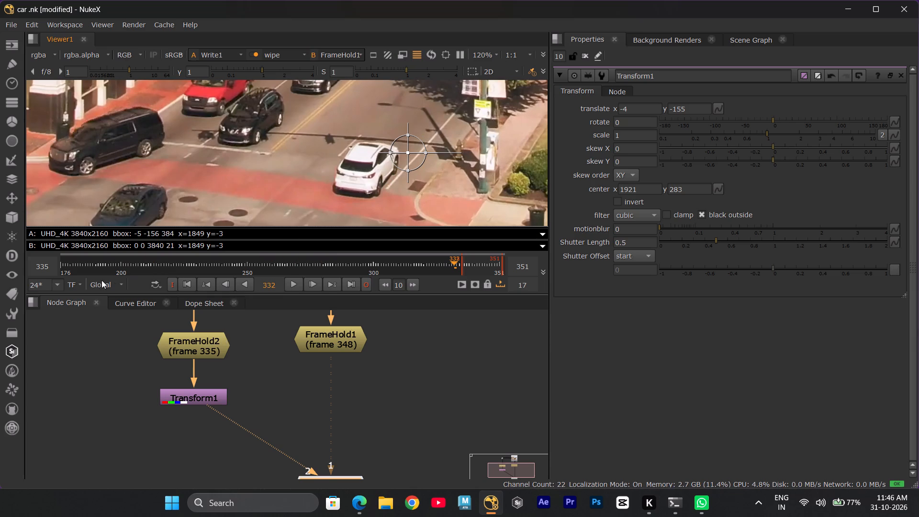
Set the timeline range to In/Out.
left_click(112, 289)
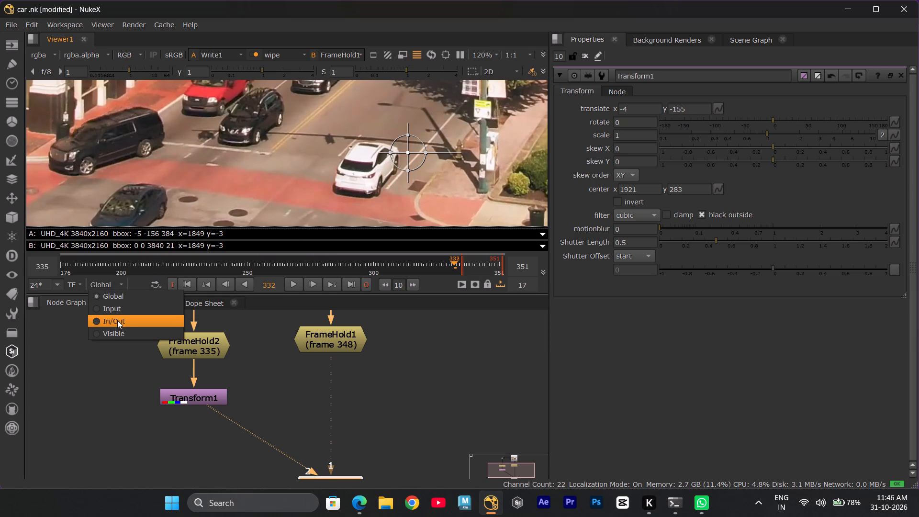
left_click(117, 323)
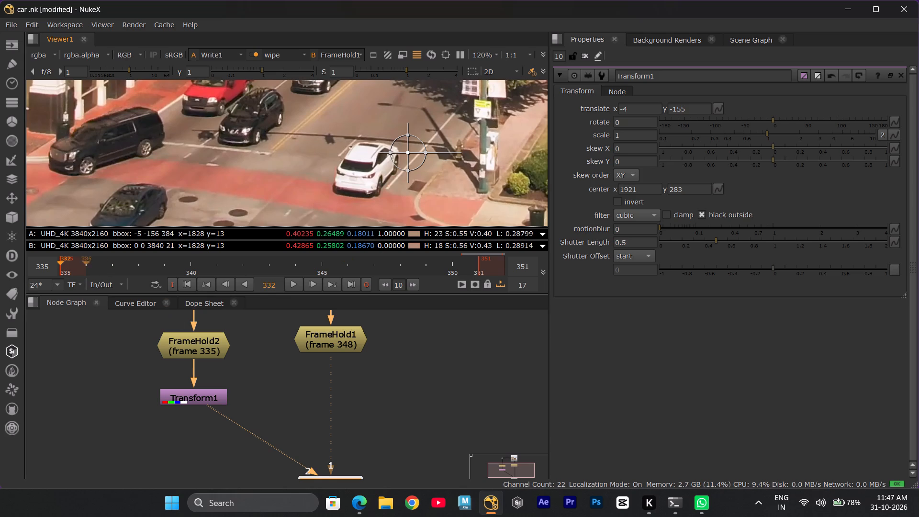
Scrub the playhead through the in/out range and park it at frame 348.
left_click_drag(88, 270, 213, 268)
left_click(213, 268)
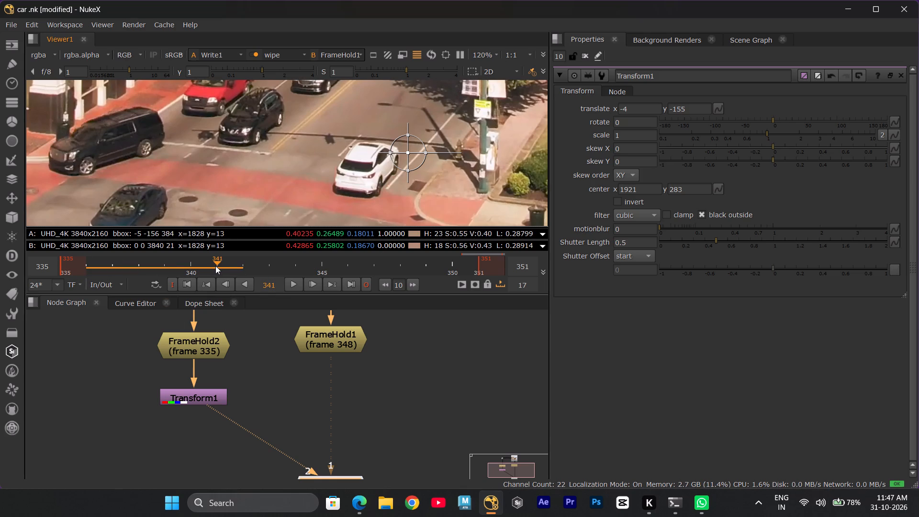
left_click_drag(215, 266, 229, 265)
left_click_drag(235, 265, 274, 270)
left_click_drag(274, 270, 393, 267)
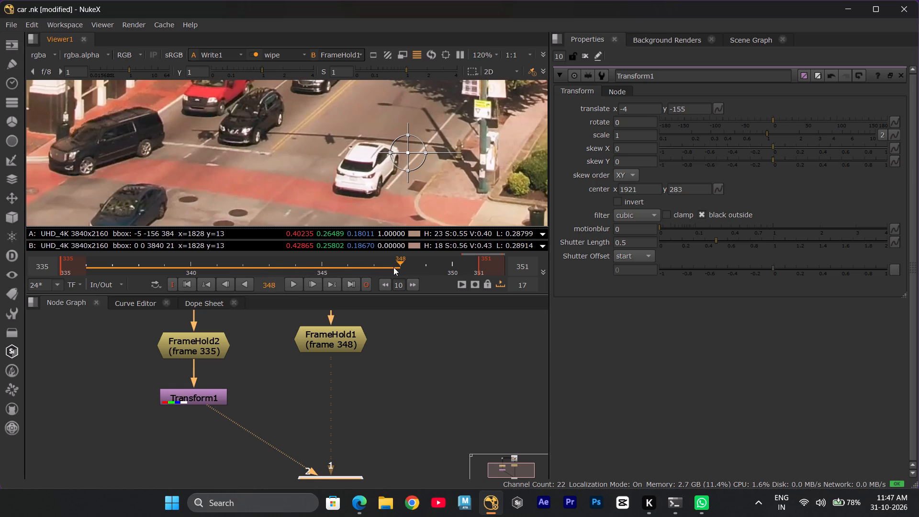
left_click_drag(393, 267, 424, 267)
left_click_drag(424, 267, 410, 266)
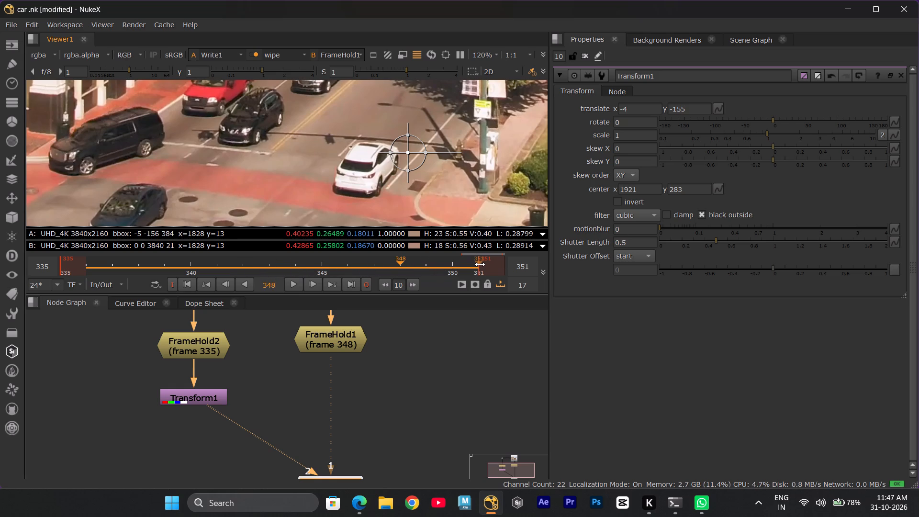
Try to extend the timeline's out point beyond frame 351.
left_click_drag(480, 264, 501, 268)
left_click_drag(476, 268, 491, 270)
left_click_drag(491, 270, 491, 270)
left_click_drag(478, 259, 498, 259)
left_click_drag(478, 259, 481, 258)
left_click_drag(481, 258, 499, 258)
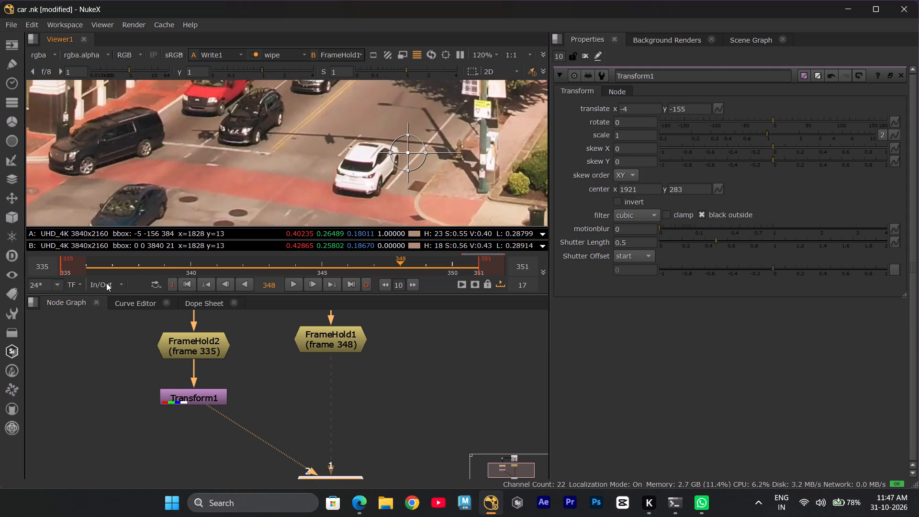
Extend the timeline's out point to frame 364 while in the Input range, and return the range to In/Out.
left_click(108, 282)
left_click(120, 305)
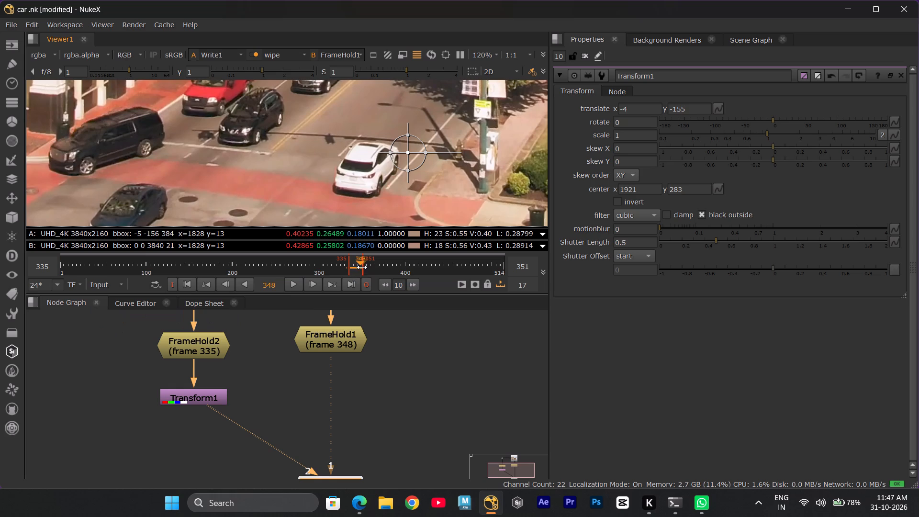
left_click_drag(363, 267, 381, 275)
left_click_drag(381, 275, 376, 274)
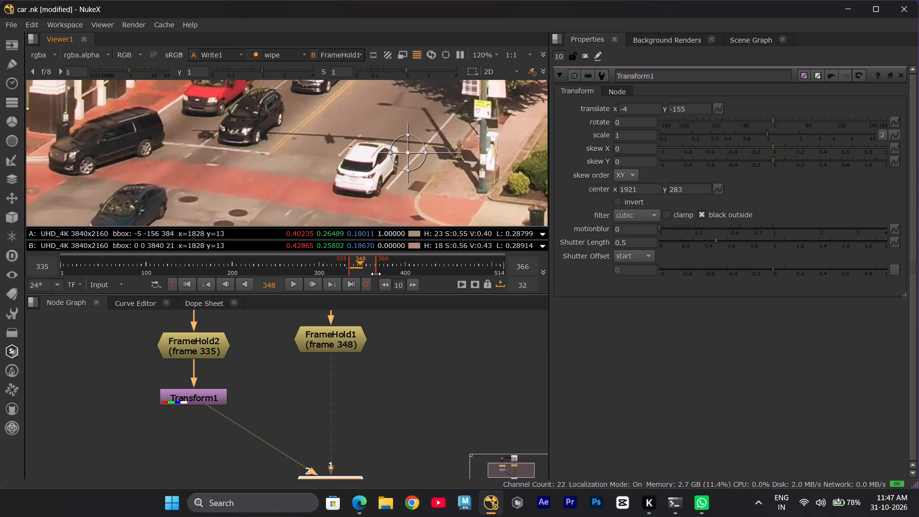
left_click_drag(376, 274, 374, 274)
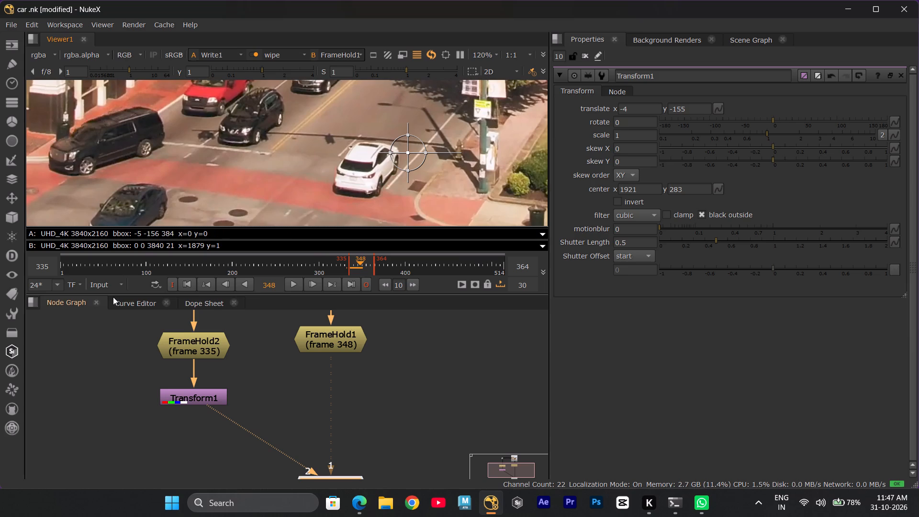
left_click(106, 280)
left_click(127, 318)
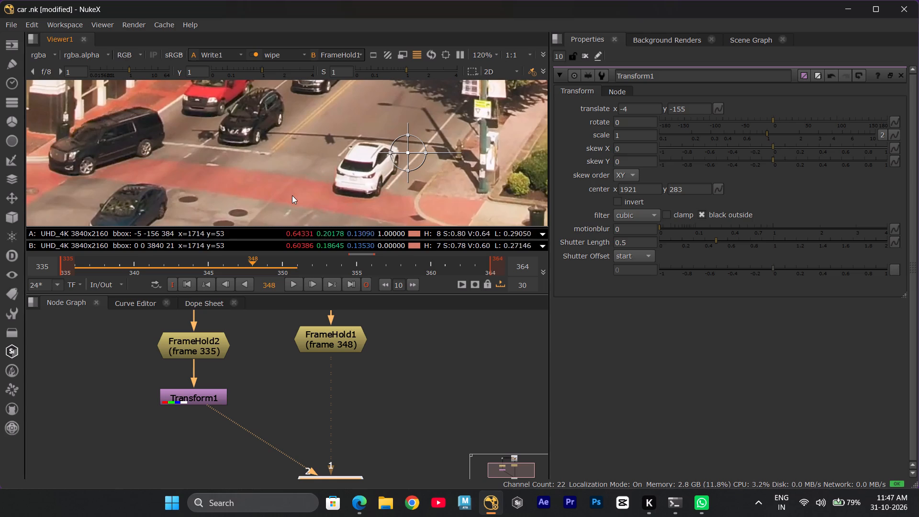
Reposition the wipe divider over the street corner beside the white car and examine how the Transform1 output meets the frame 348 hold.
scroll(292, 161, "down", 7)
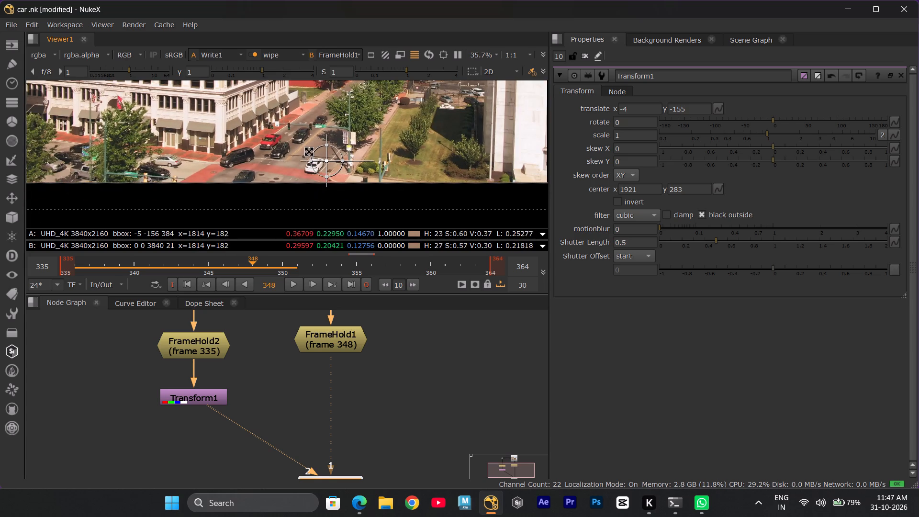
middle_click_drag(309, 152, 220, 169)
scroll(239, 156, "down", 4)
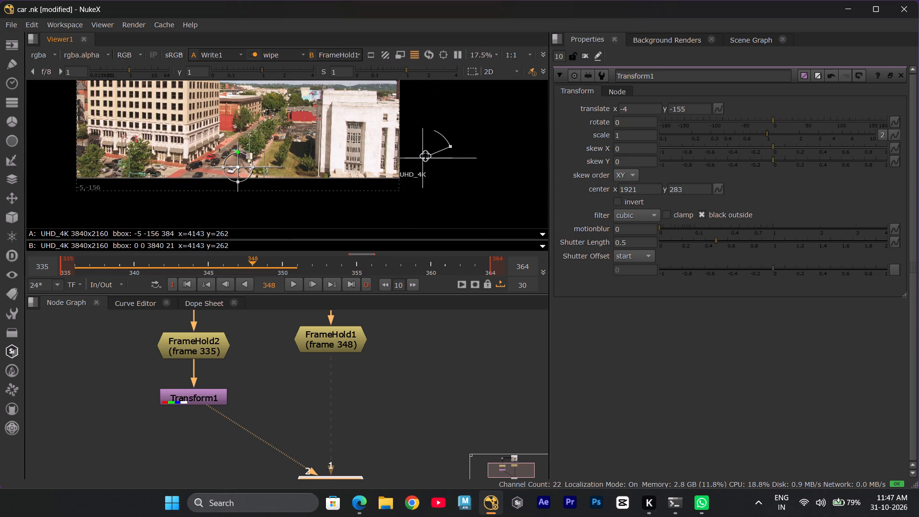
left_click_drag(426, 156, 252, 166)
scroll(253, 156, "up", 7)
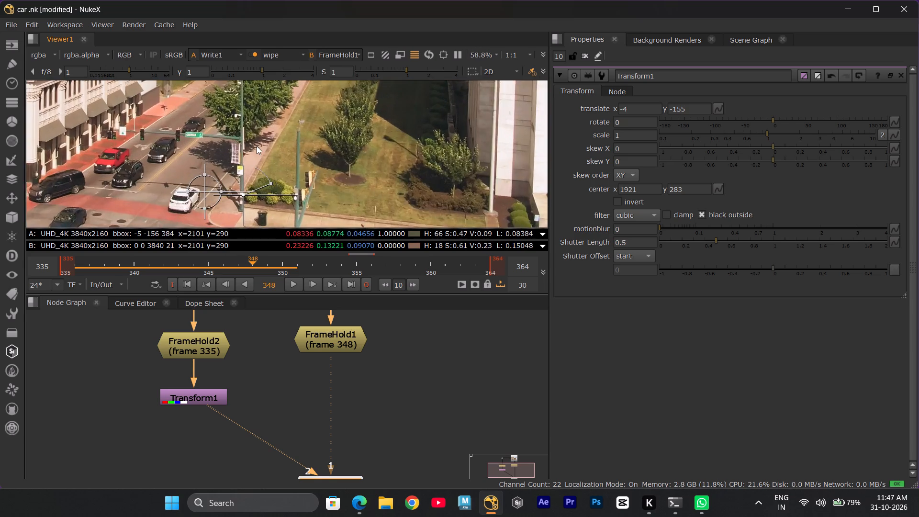
scroll(257, 146, "up", 5)
middle_click_drag(264, 158, 332, 48)
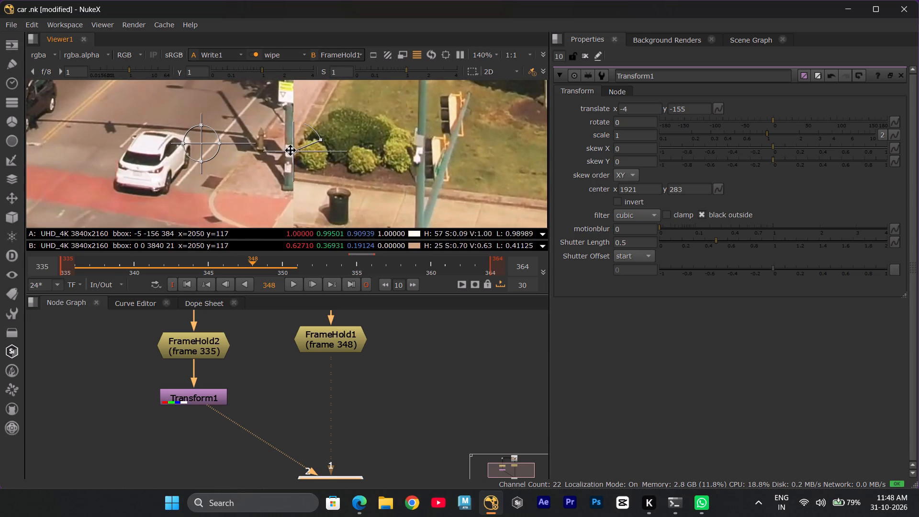
left_click_drag(292, 154, 224, 156)
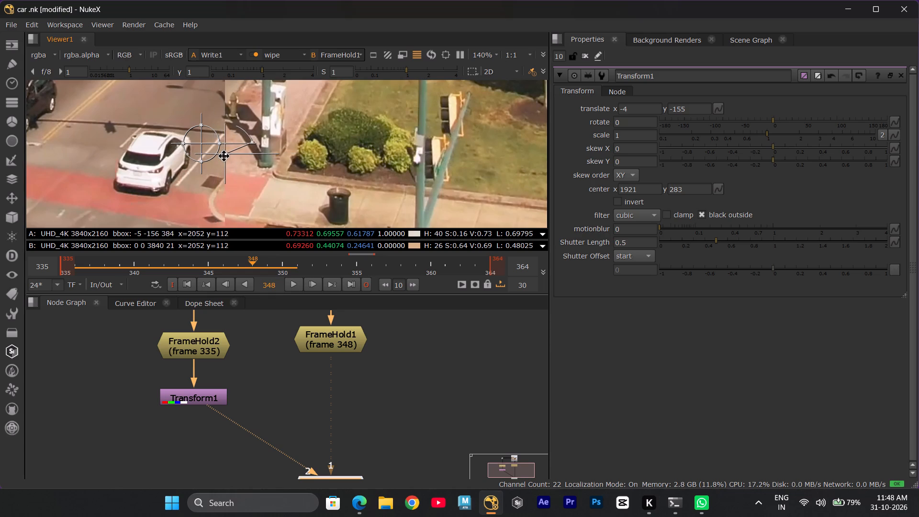
left_click_drag(224, 156, 225, 156)
middle_click_drag(291, 152, 324, 134)
Select Transform1 and shift its image slightly to translate about x -0.5, y -148.
left_click(213, 394)
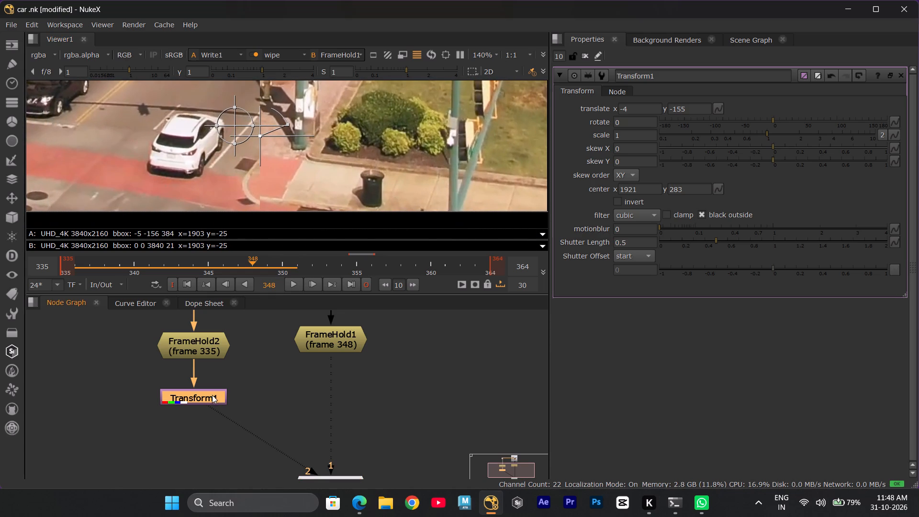
left_click_drag(231, 127, 232, 124)
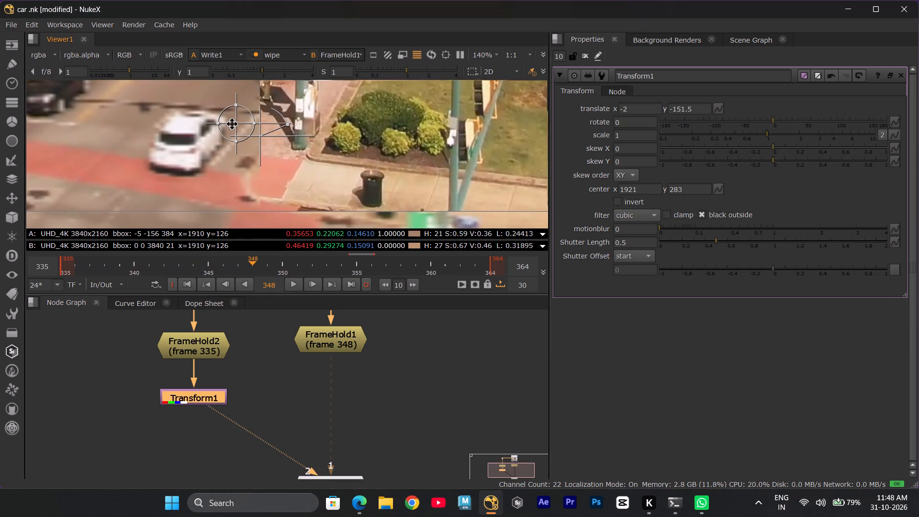
left_click_drag(232, 124, 233, 122)
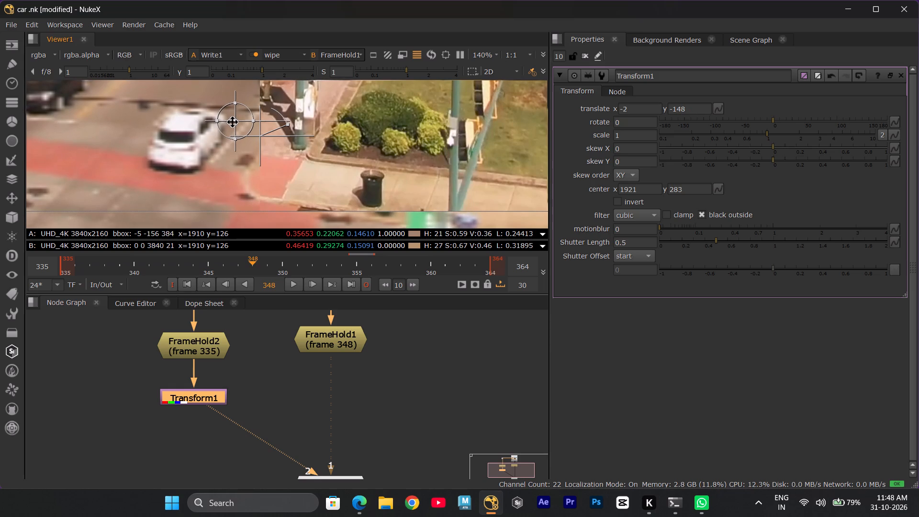
left_click_drag(233, 122, 234, 121)
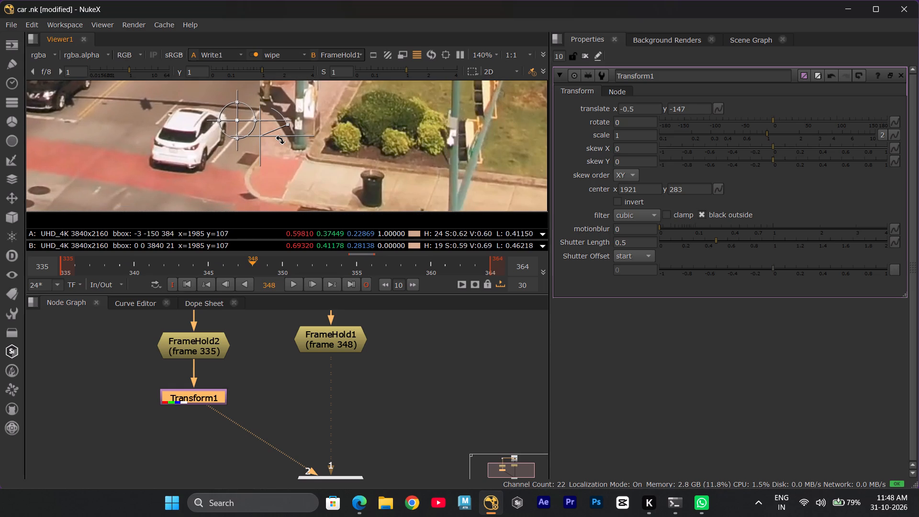
key("2")
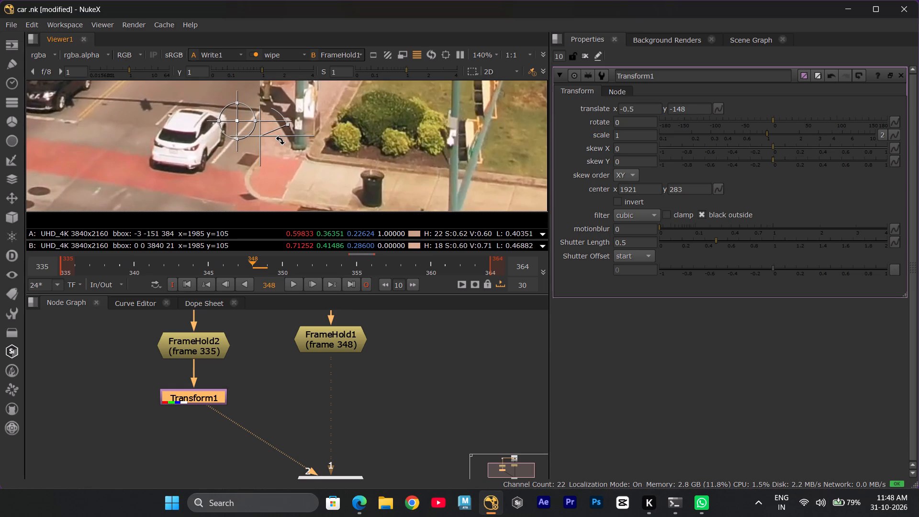
Nudge Transform1's translate x to -30.5 and move the wipe divider closer to the white car.
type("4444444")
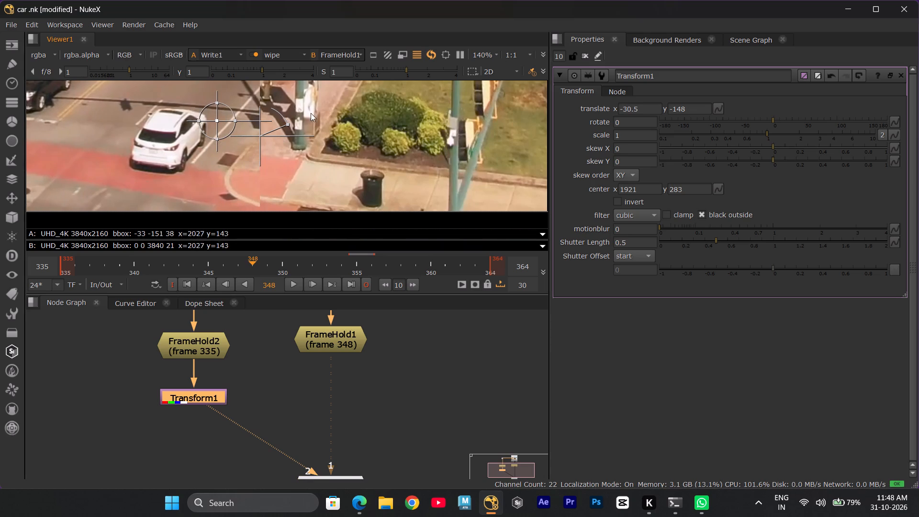
left_click_drag(262, 138, 247, 138)
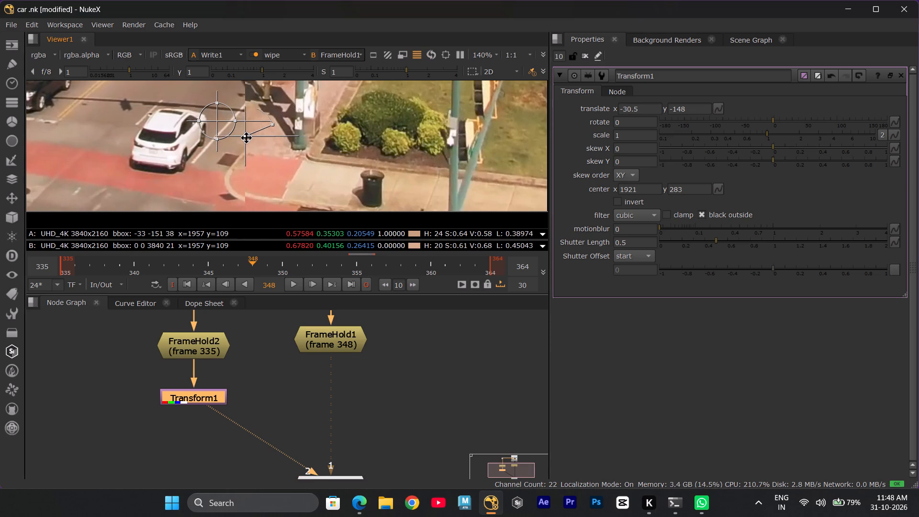
left_click_drag(247, 138, 234, 143)
Nudge Transform1's image horizontally away from the street corner until translate x is -86.5.
type("44")
left_click(220, 118)
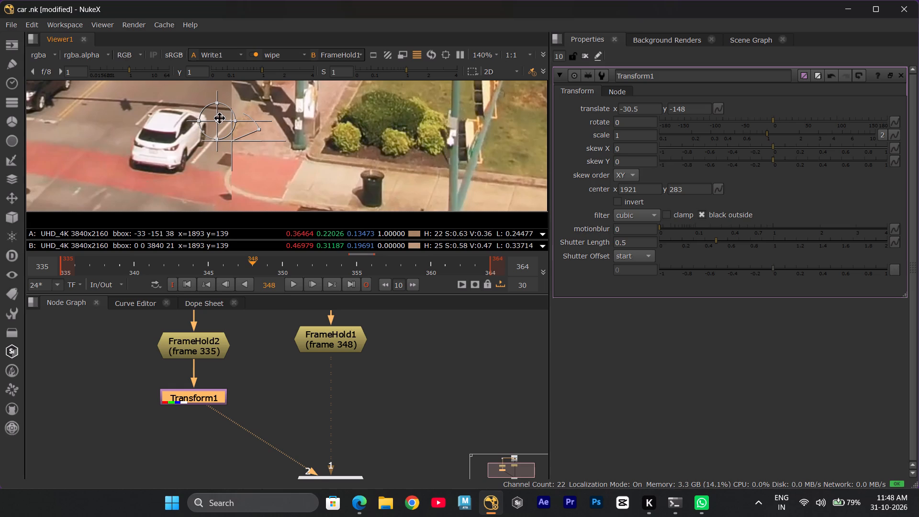
key("4")
key("4")
key("4")
key("4")
key("4")
key("4")
key("4")
key("4")
key("4")
key("4")
key("4")
key("4")
key("4")
key("4")
key("4")
key("4")
key("4")
key("4")
key("4")
key("4")
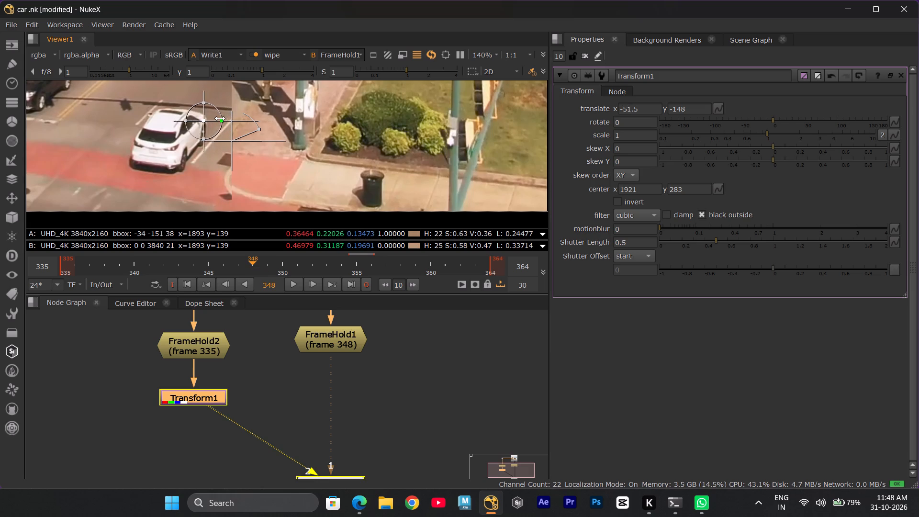
Nudge Transform1's image upward until translate y is -116.
key("8")
key("8")
key("8")
key("8")
key("8")
key("8")
key("8")
key("8")
key("8")
key("8")
key("8")
key("8")
key("8")
key("8")
key("8")
key("8")
key("8")
key("8")
key("8")
key("8")
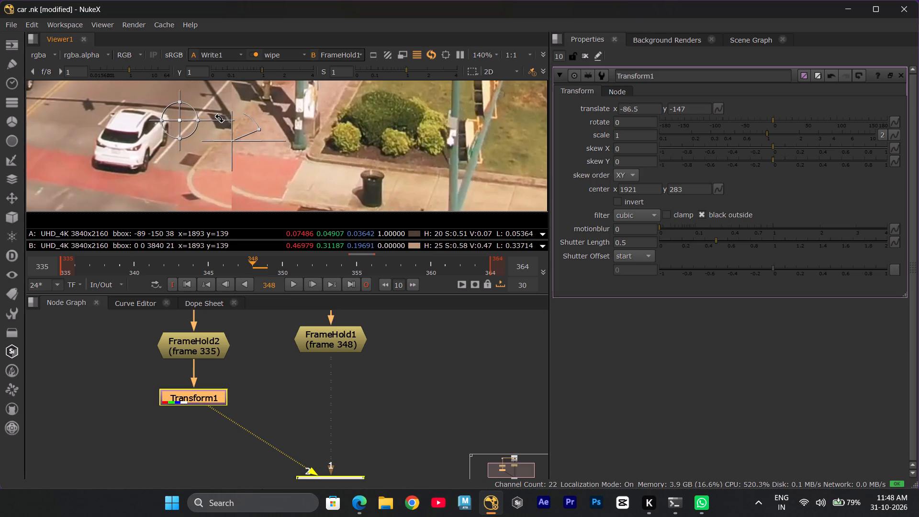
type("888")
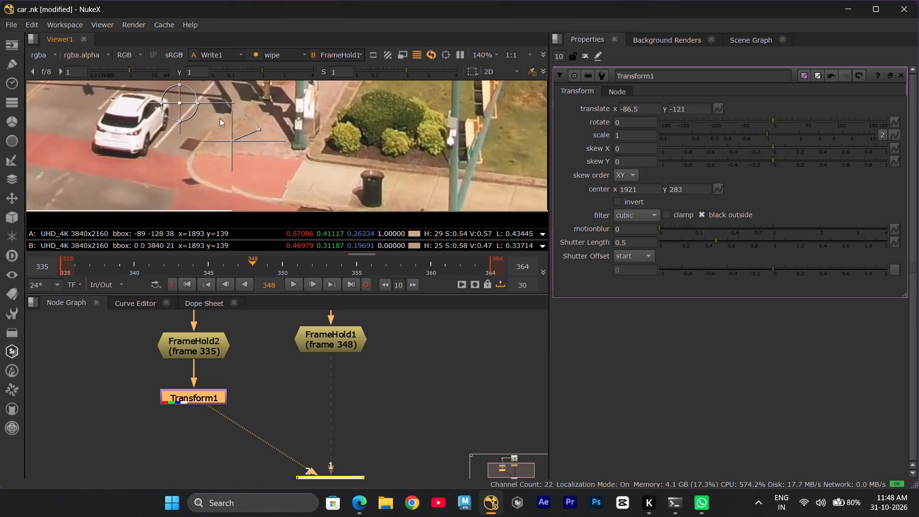
Nudge Transform1's image back toward the street corner until translate x is -50.5.
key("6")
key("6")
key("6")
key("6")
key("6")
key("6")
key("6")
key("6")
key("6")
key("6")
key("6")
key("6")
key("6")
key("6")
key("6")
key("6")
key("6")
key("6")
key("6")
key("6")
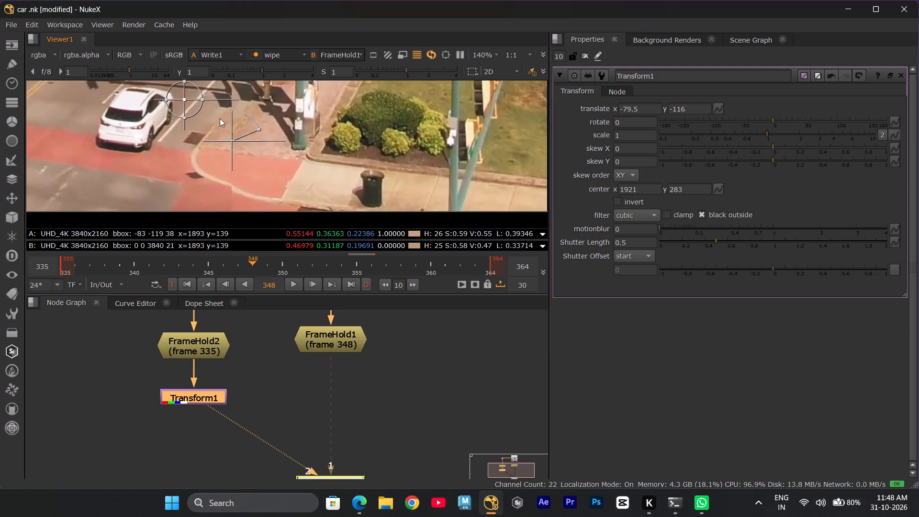
Nudge Transform1's translate y to -131 and compare the curb and road on both sides of the wipe divider.
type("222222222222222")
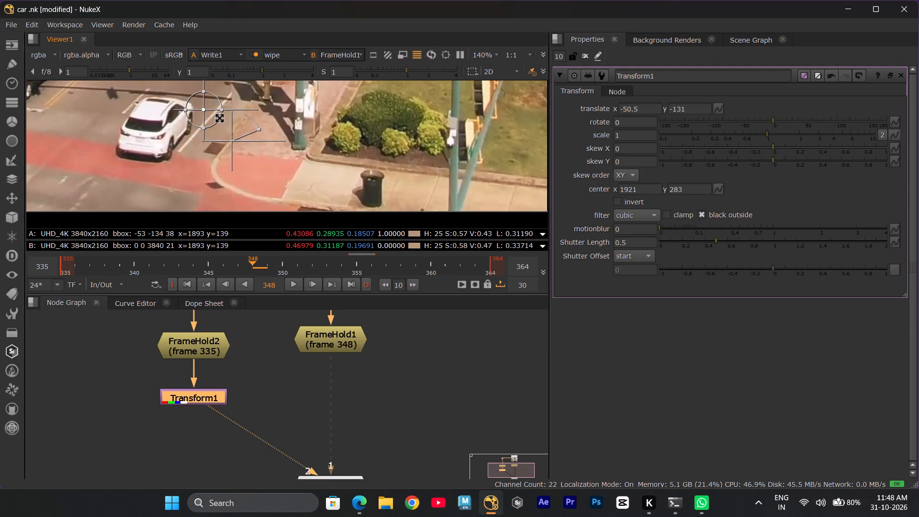
left_click_drag(233, 144, 189, 135)
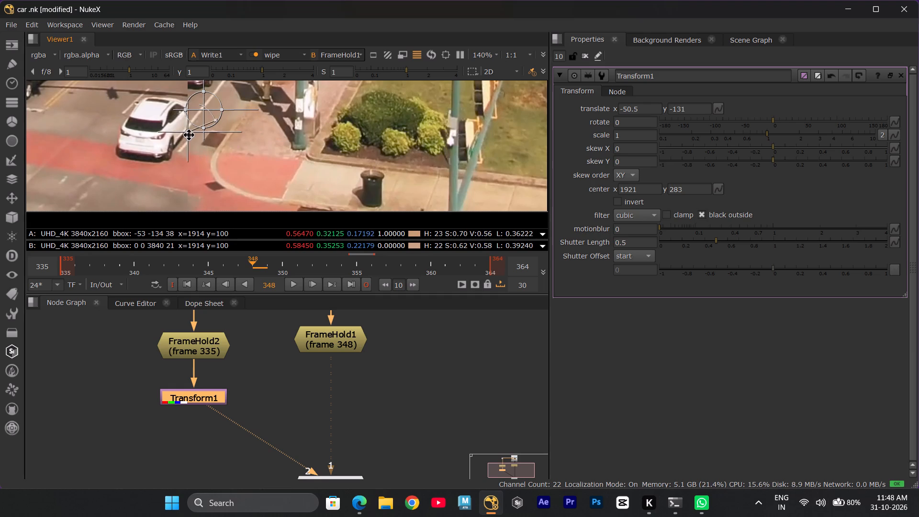
left_click_drag(189, 135, 226, 135)
scroll(255, 146, "down", 3)
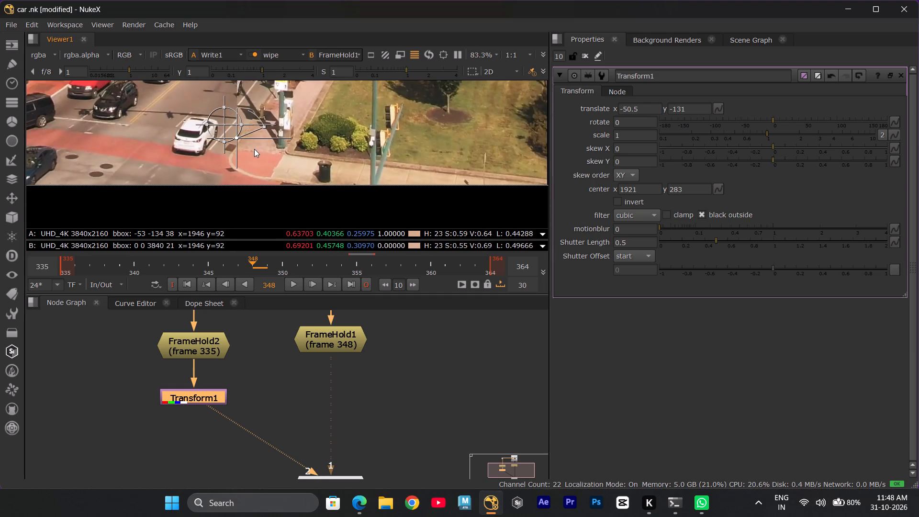
middle_click_drag(258, 149, 333, 174)
scroll(284, 140, "up", 3)
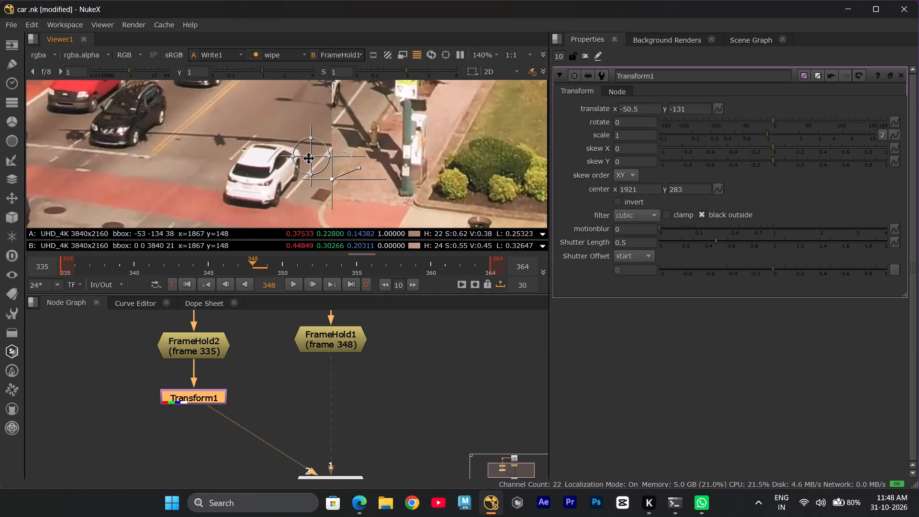
Nudge Transform1's translate x to -60.5.
left_click(309, 155)
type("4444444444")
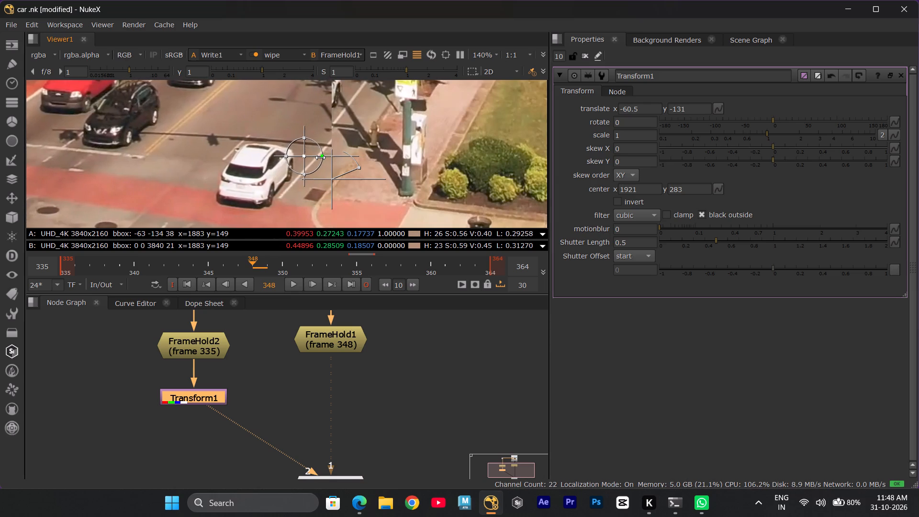
Refine the curb alignment close up by nudging Transform1's translate y to -126.
scroll(343, 171, "up", 3)
middle_click_drag(344, 173, 354, 86)
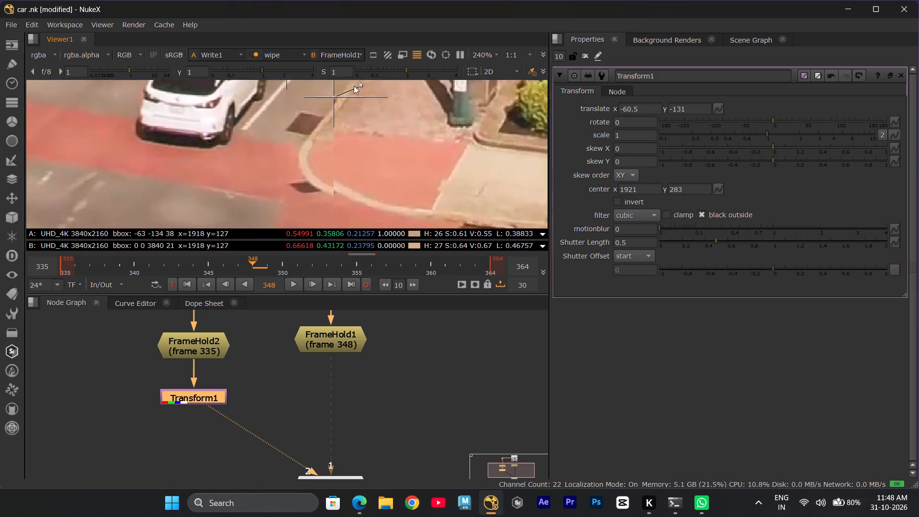
middle_click_drag(354, 86, 359, 105)
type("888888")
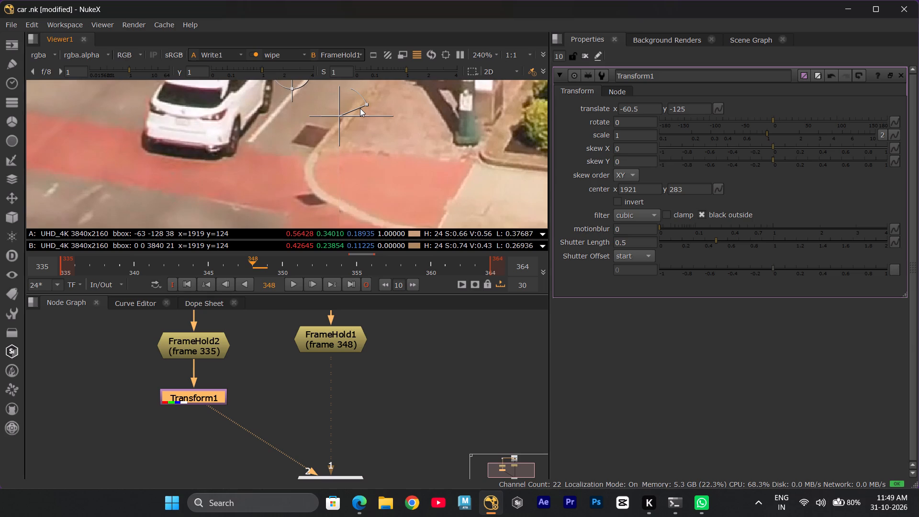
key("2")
Sweep the wipe divider across the curved curb near the white car to check the match with the frame 348 hold.
left_click_drag(341, 117, 336, 118)
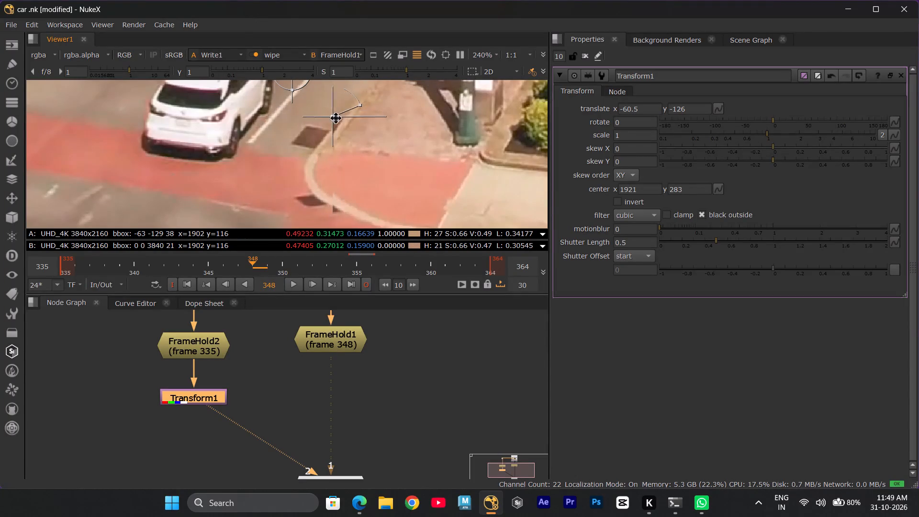
left_click_drag(336, 118, 317, 119)
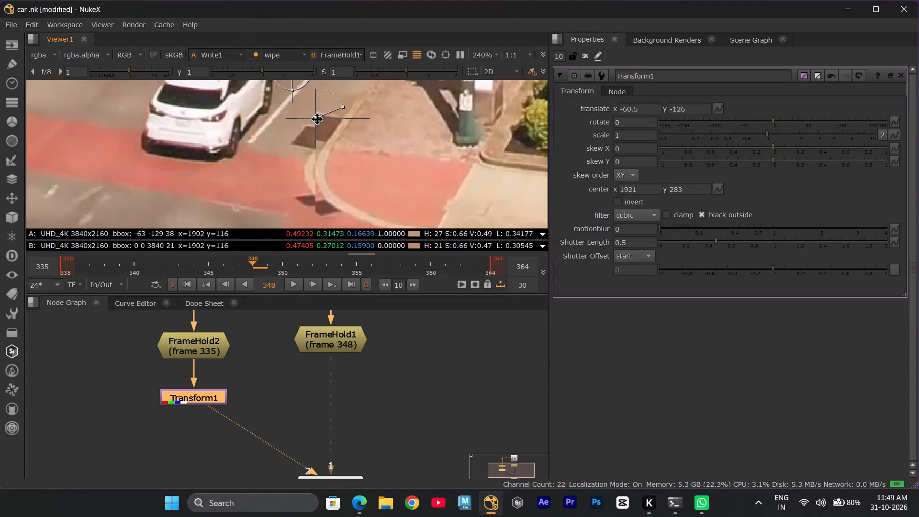
left_click_drag(317, 119, 317, 117)
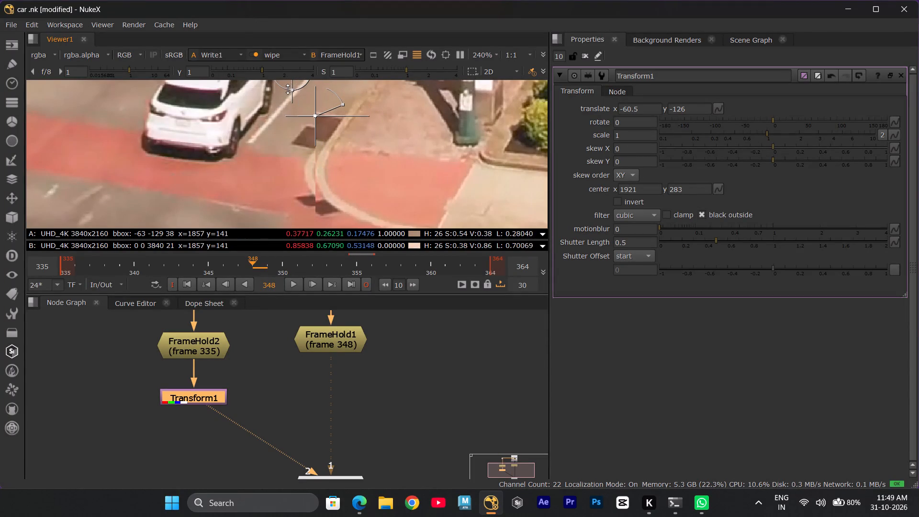
Show Transform1 as the A input of the viewer wipe against FrameHold1.
left_click(285, 89)
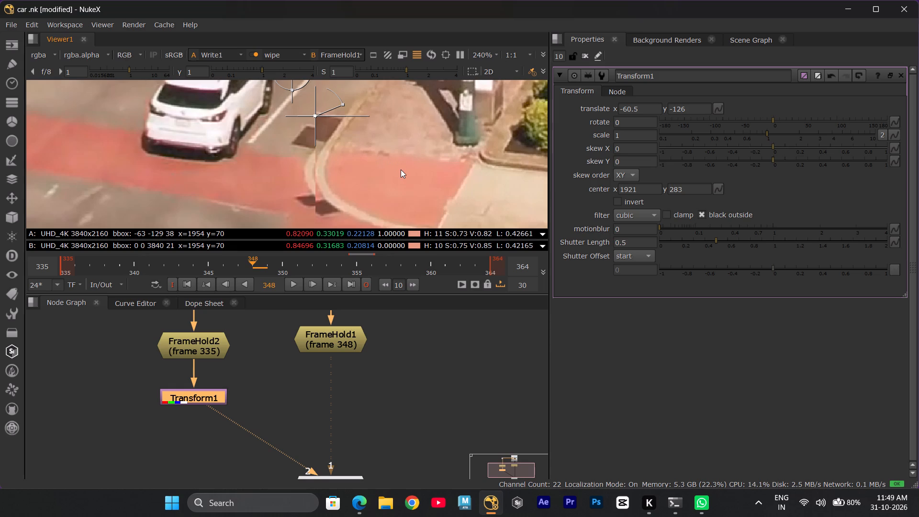
type("66")
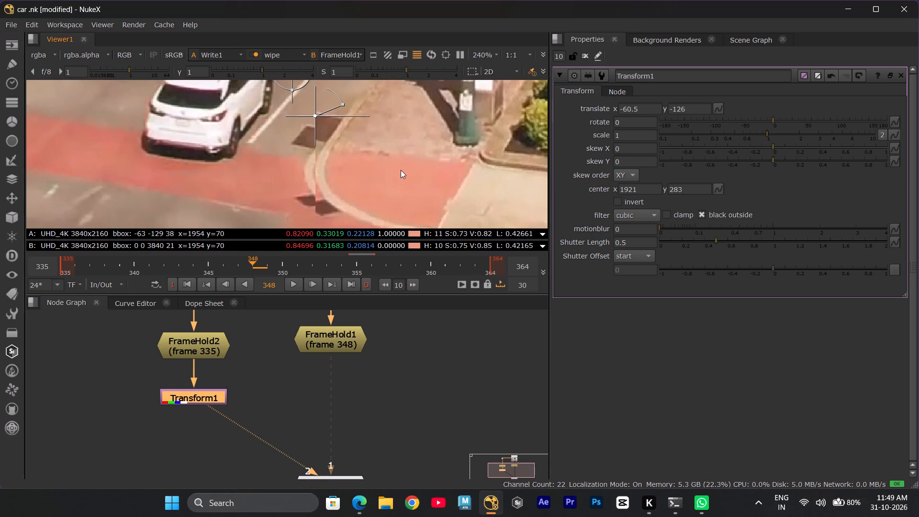
left_click(210, 397)
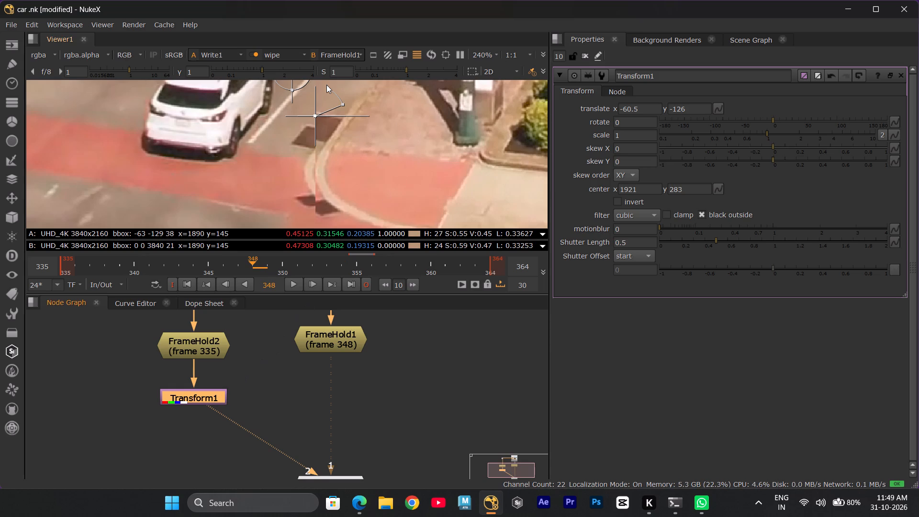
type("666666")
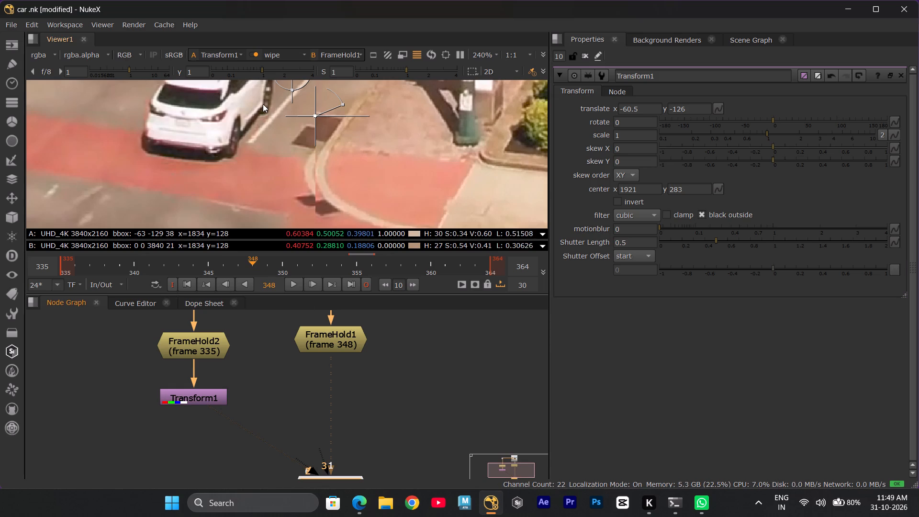
Nudge Transform1's translate to x -51.5 and y -125.5 while watching the road beside the white car.
scroll(298, 153, "down", 2)
middle_click_drag(302, 149, 309, 183)
left_click(299, 130)
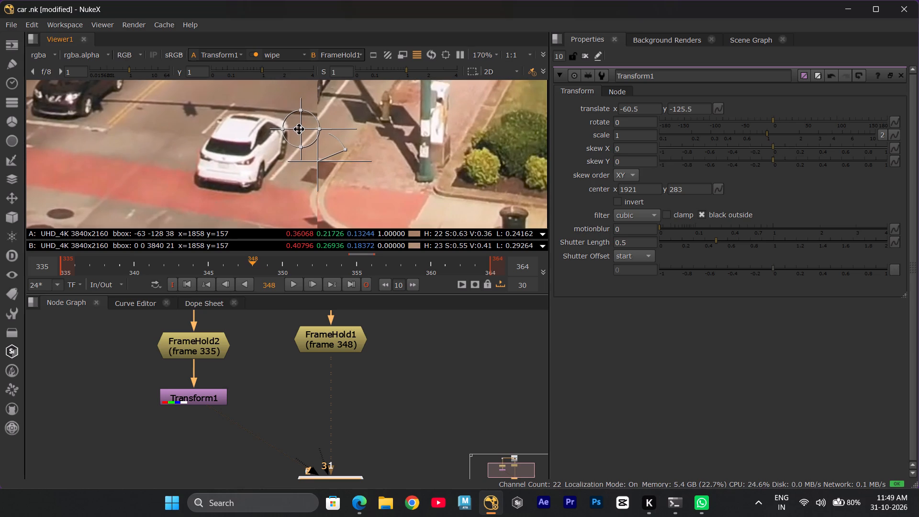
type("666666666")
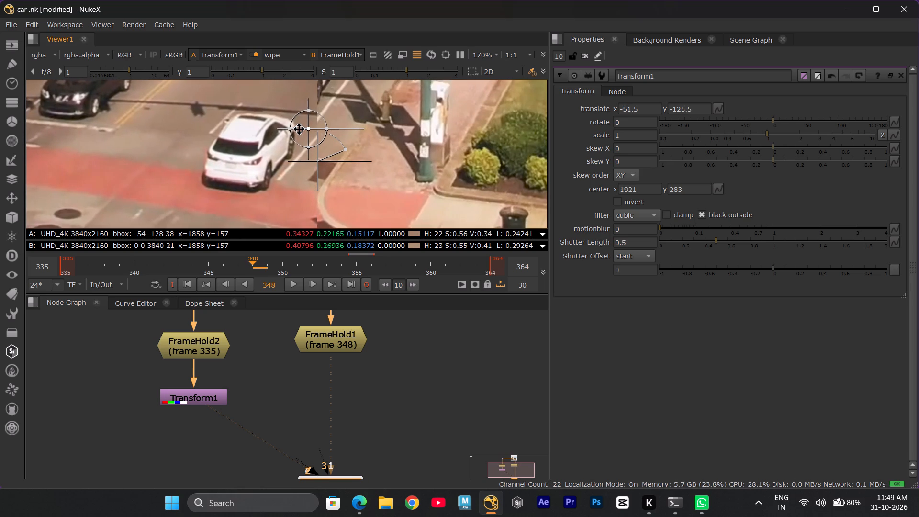
Sweep the wipe divider over the white car, red crosswalk and lane markings to compare the alignment of the two holds.
left_click_drag(319, 160, 328, 163)
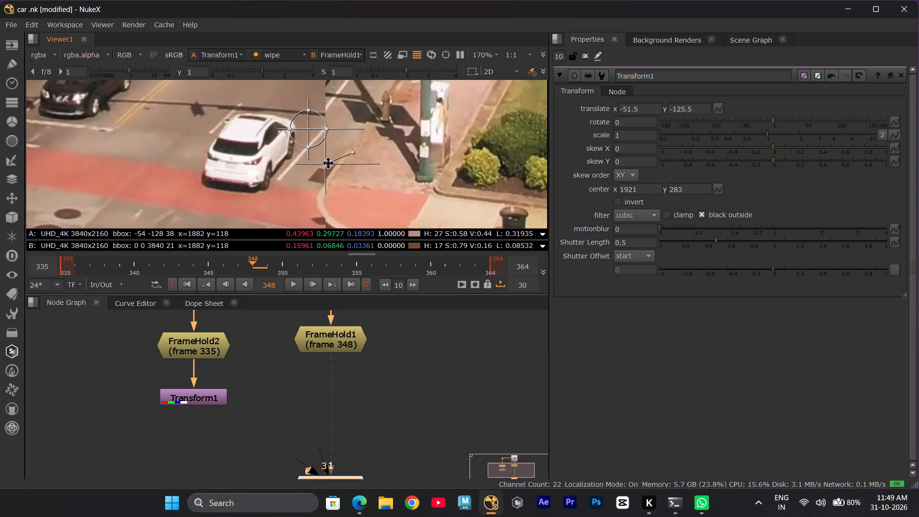
left_click_drag(328, 163, 321, 163)
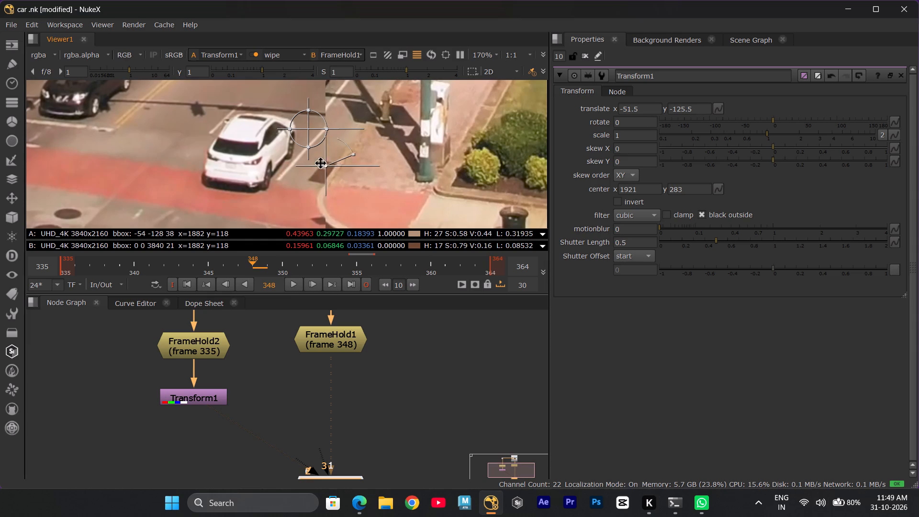
left_click_drag(321, 163, 233, 178)
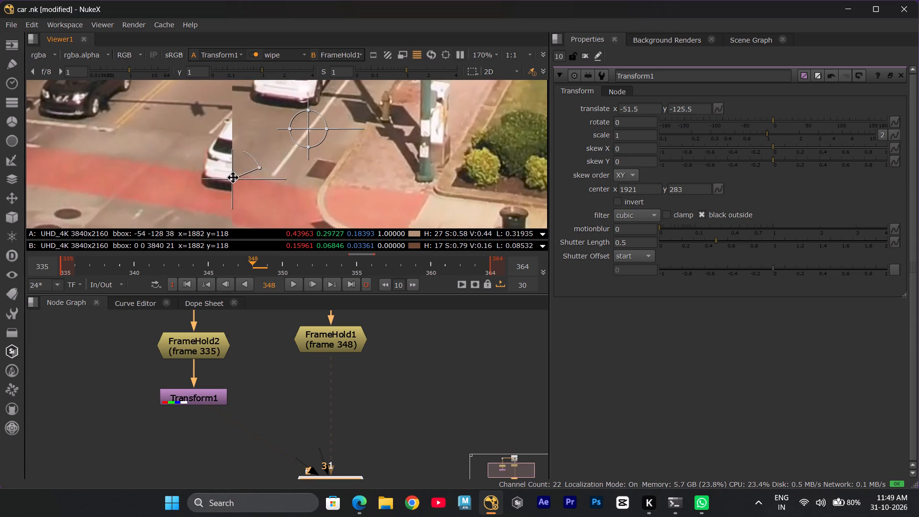
left_click_drag(233, 178, 283, 194)
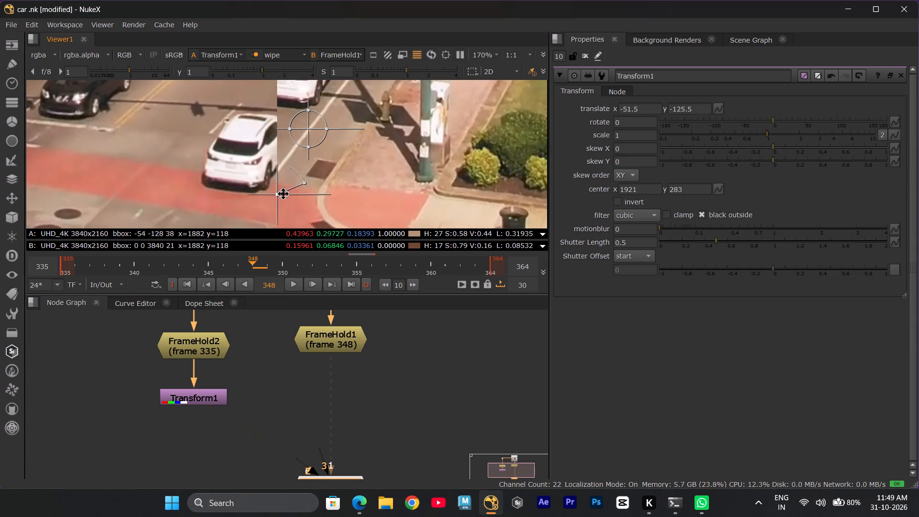
left_click_drag(283, 194, 218, 214)
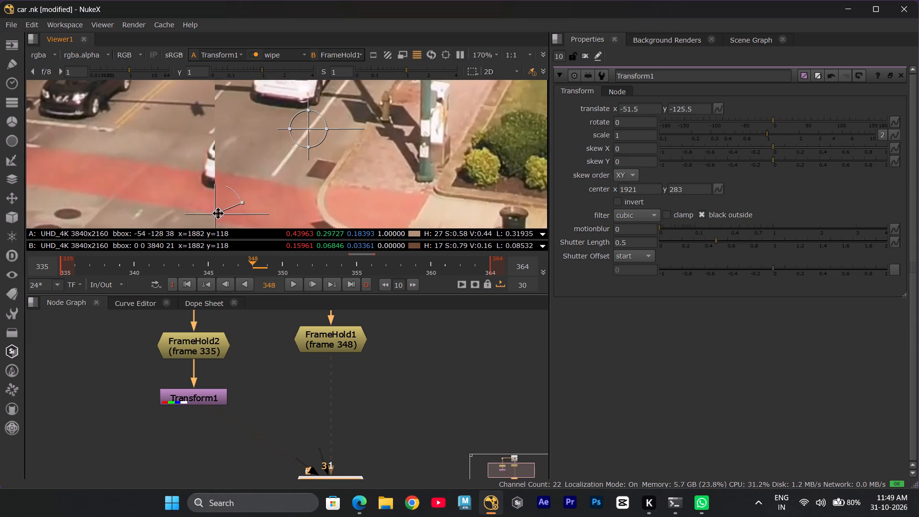
left_click_drag(218, 214, 169, 201)
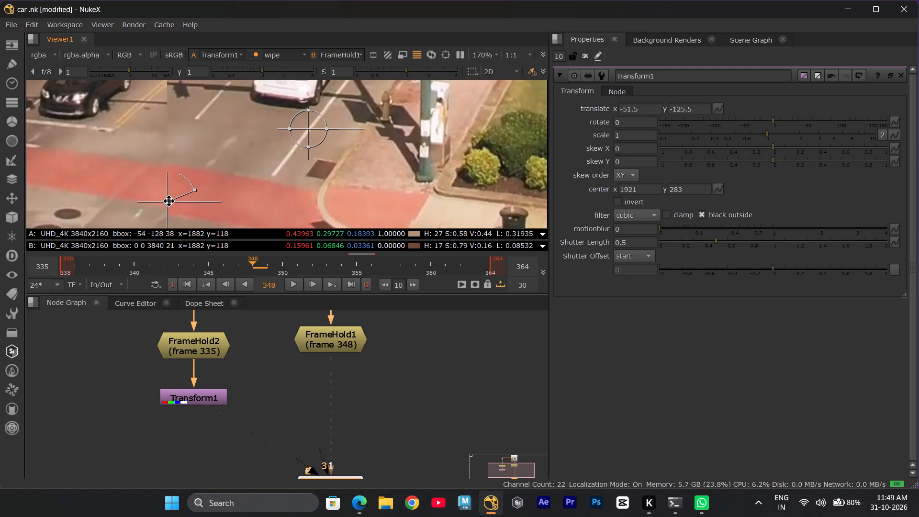
left_click_drag(169, 201, 202, 217)
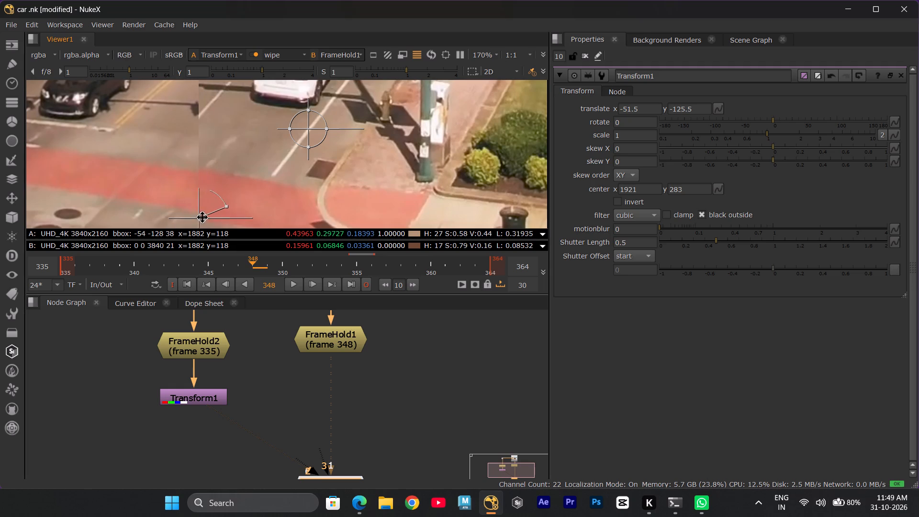
left_click_drag(202, 217, 210, 220)
scroll(242, 116, "down", 4)
middle_click_drag(245, 115, 282, 171)
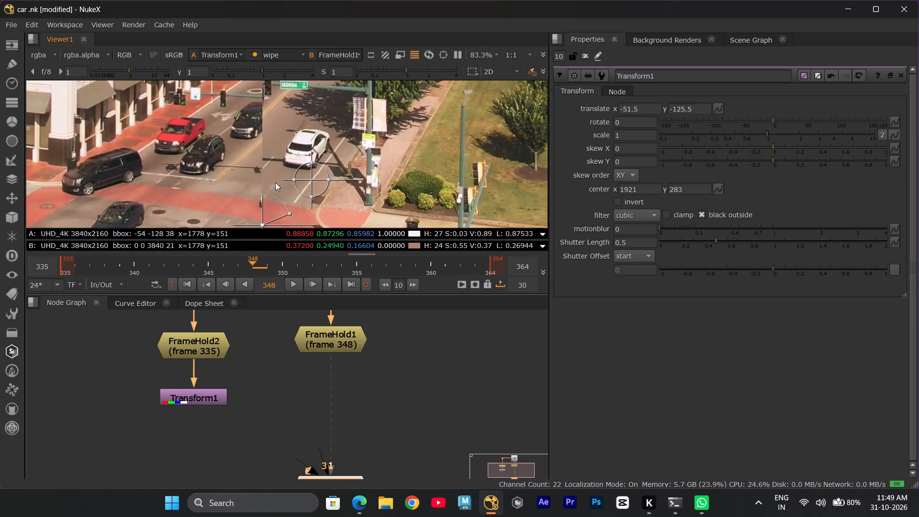
scroll(275, 182, "up", 5)
scroll(262, 179, "down", 1)
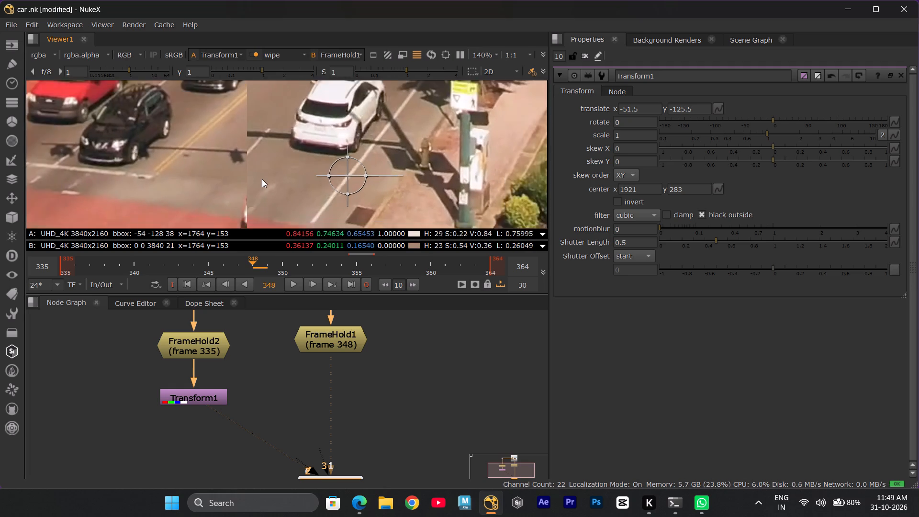
scroll(262, 179, "down", 3)
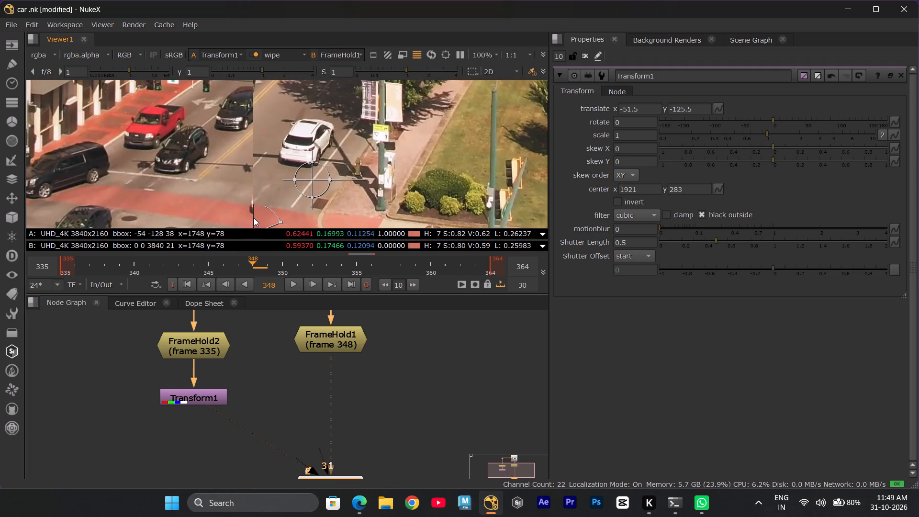
left_click_drag(253, 217, 253, 196, "ctrl")
scroll(273, 150, "down", 4)
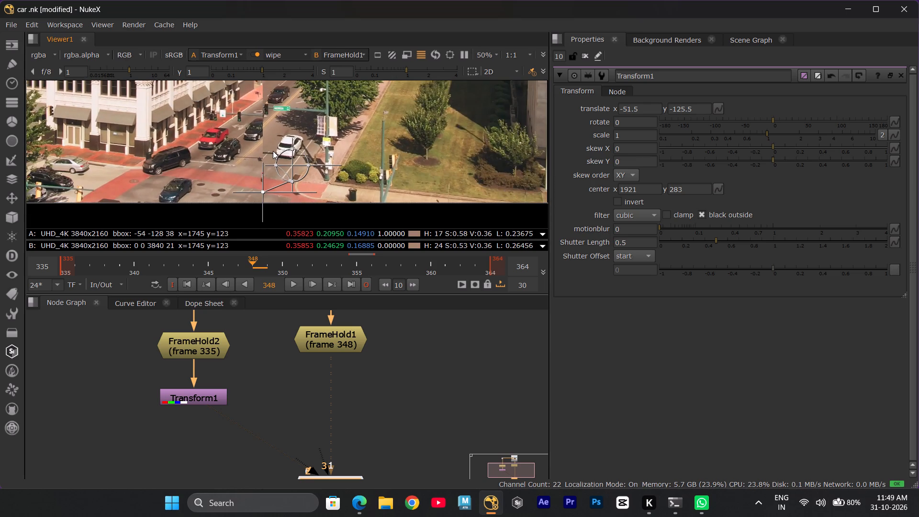
Undo the last nudge of Transform1's translate x.
key("ctrl+z")
Sweep the wipe divider across the lane lines and road shadow between the black and white cars to check alignment.
left_click_drag(263, 193, 266, 142, "ctrl")
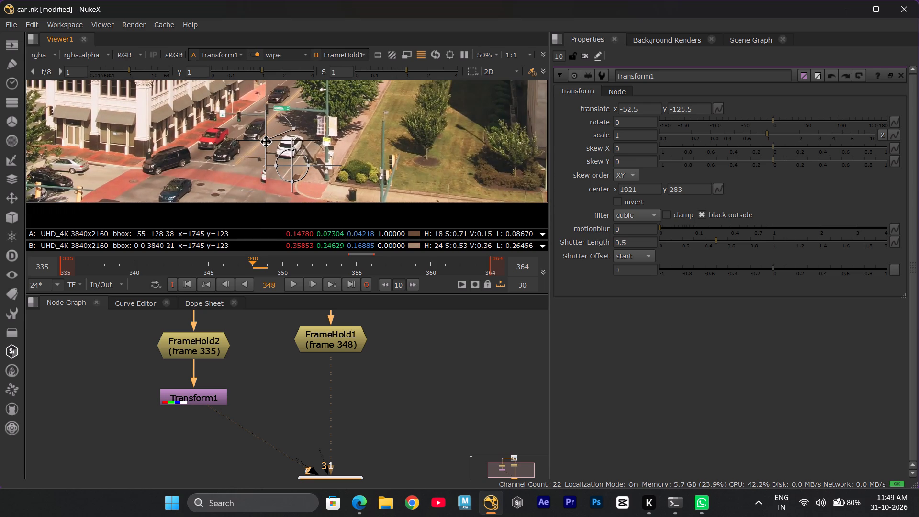
left_click_drag(266, 142, 268, 150, "ctrl")
scroll(261, 159, "up", 10)
middle_click_drag(278, 139, 258, 165)
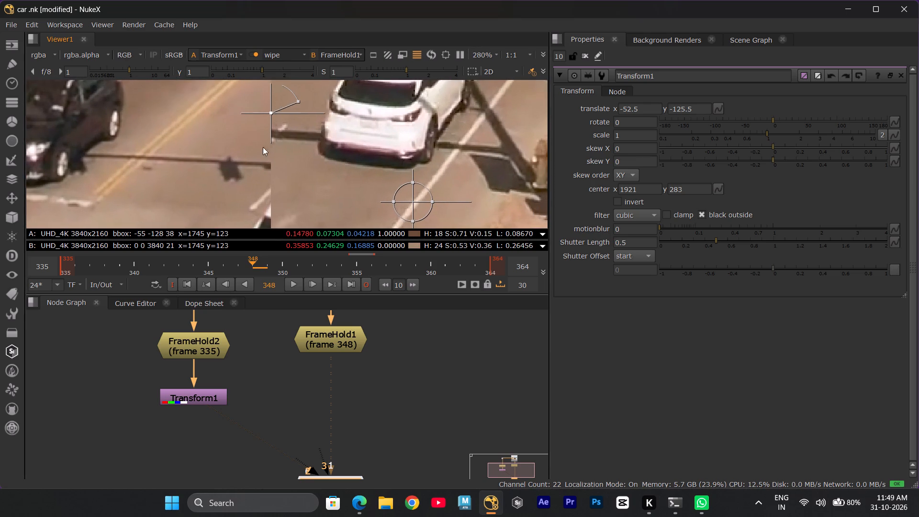
left_click_drag(269, 117, 226, 124)
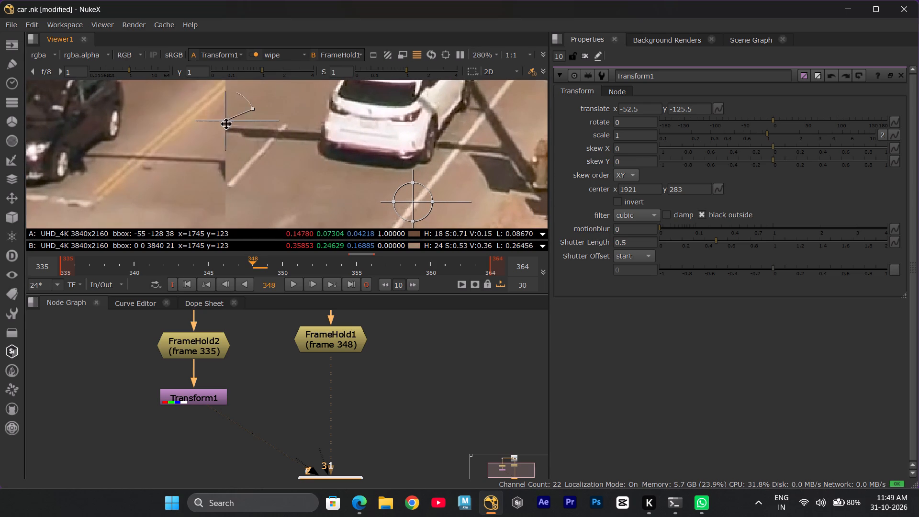
left_click_drag(226, 124, 237, 134)
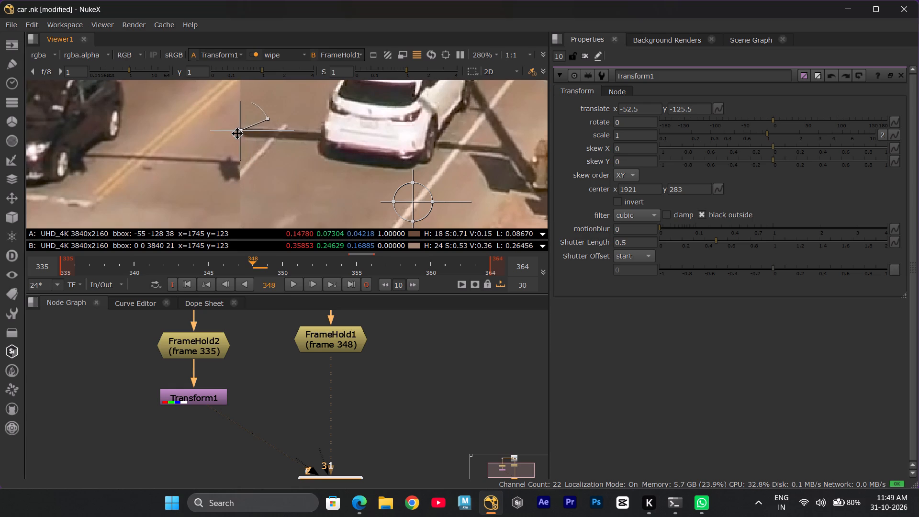
left_click_drag(237, 134, 182, 119)
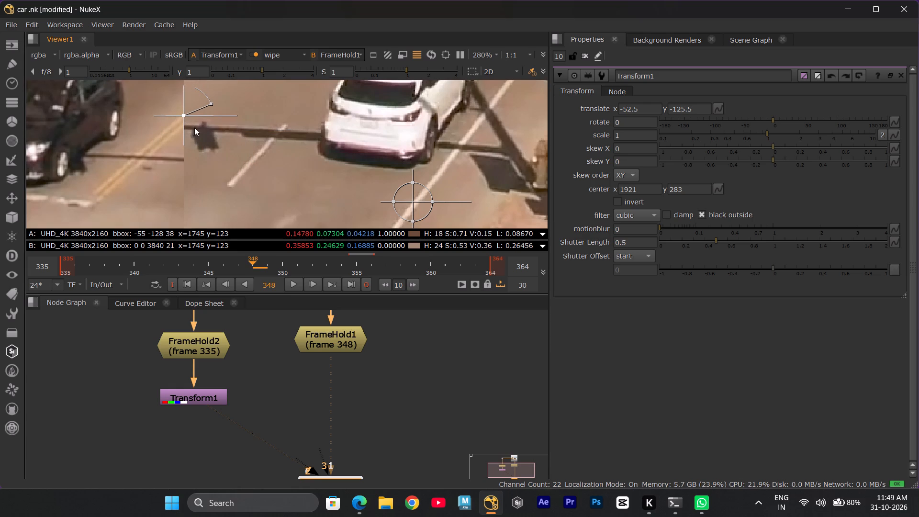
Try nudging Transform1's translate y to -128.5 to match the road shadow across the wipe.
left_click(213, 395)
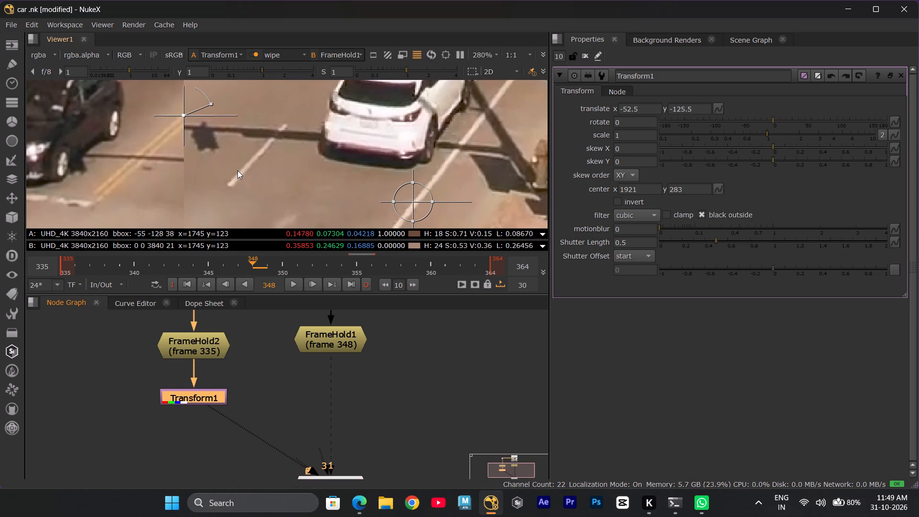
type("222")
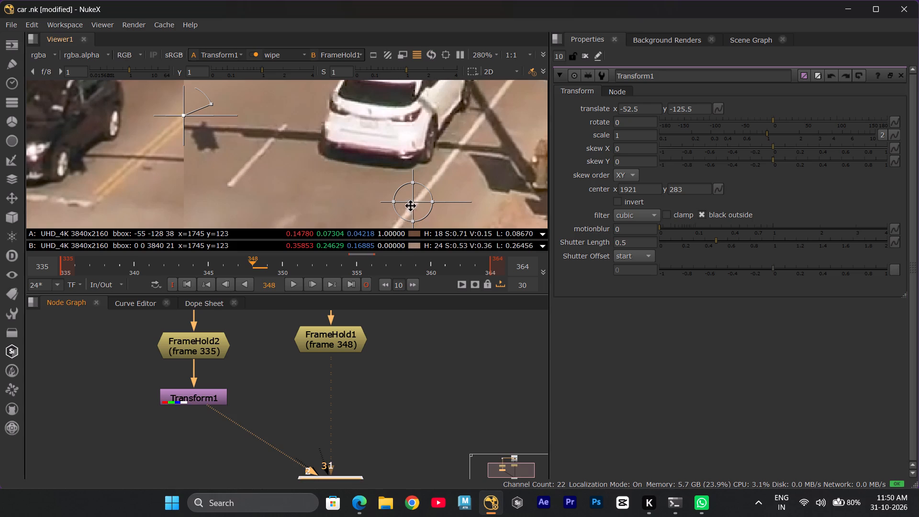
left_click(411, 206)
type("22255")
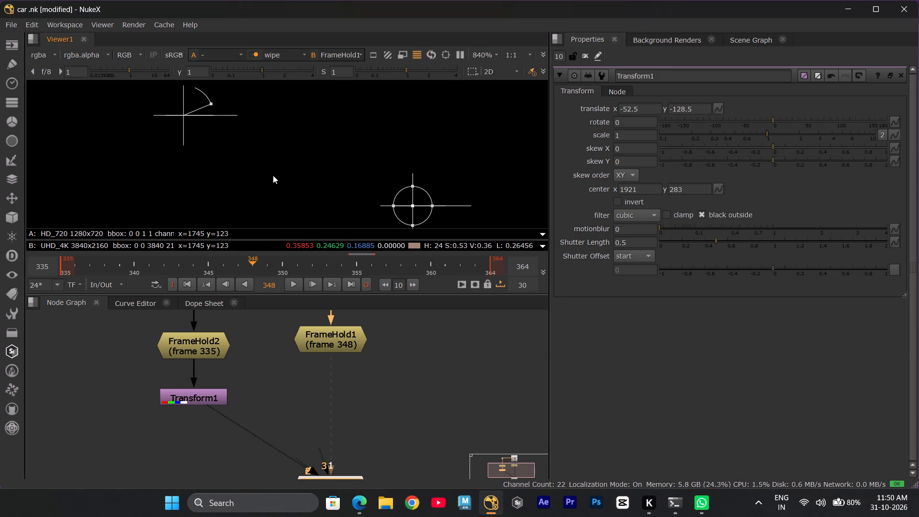
Undo Transform1's three translate y nudges and the six translate x nudges before them.
key("ctrl+z")
key("ctrl+z")
scroll(269, 158, "down", 6)
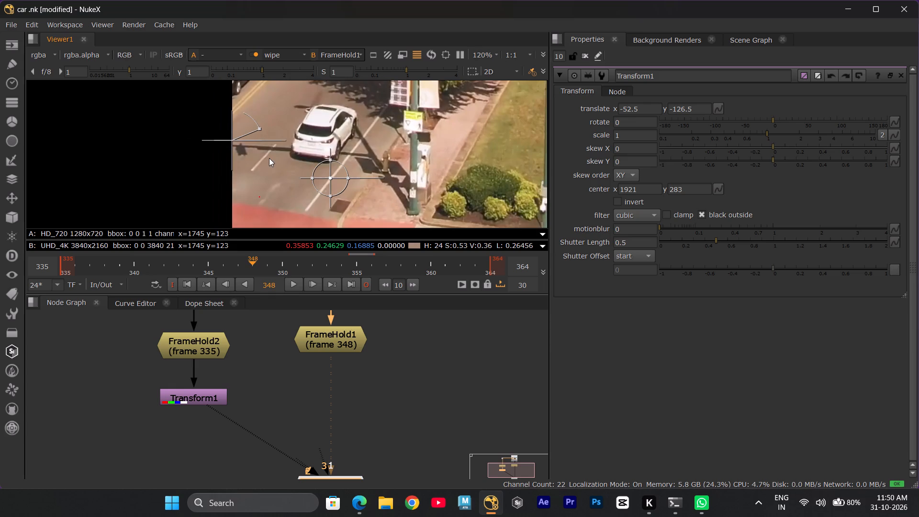
scroll(260, 149, "down", 12)
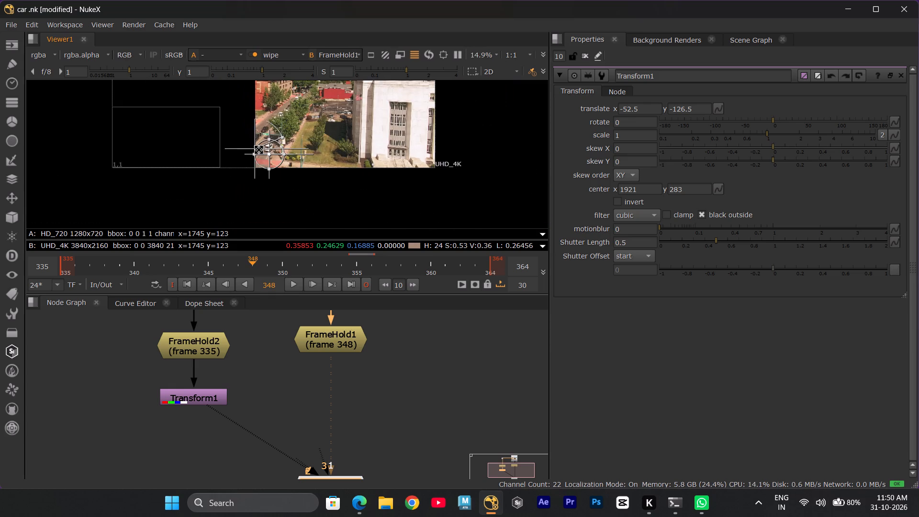
scroll(259, 150, "down", 4)
key("ctrl+z")
key("ctrl+z")
key("ctrl+z")
key("ctrl+z")
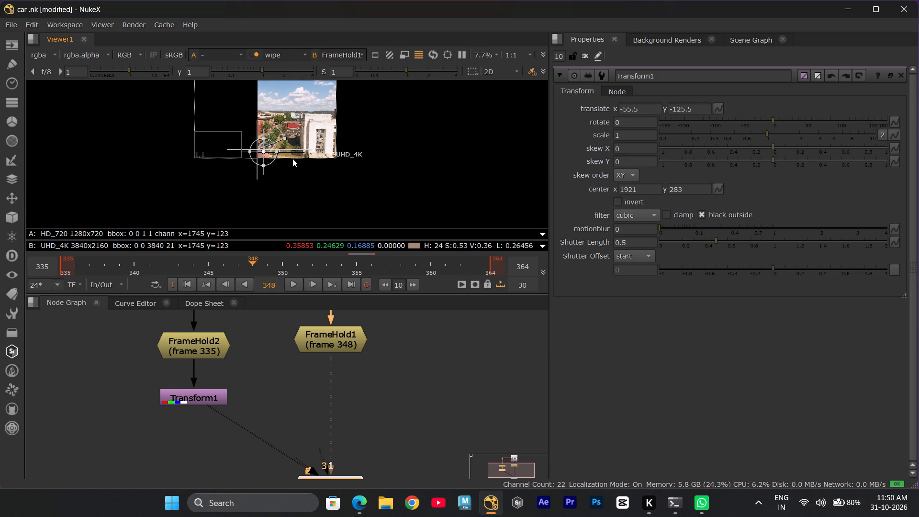
key("ctrl+z")
key("ctrl+z")
key("ctrl+z")
scroll(243, 133, "up", 5)
scroll(243, 133, "down", 4)
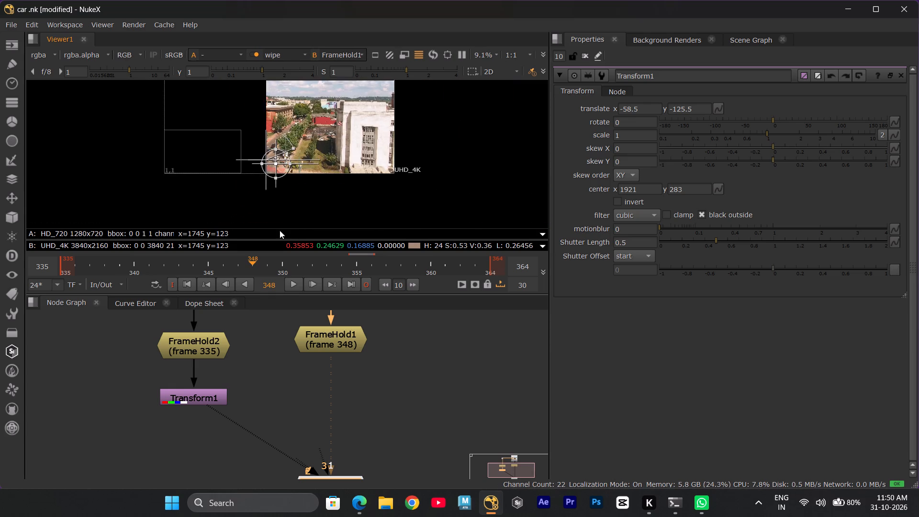
Switch the wipe's A input to FrameHold1 and flip between viewer inputs, ending with Transform1 on the A side.
left_click(340, 332)
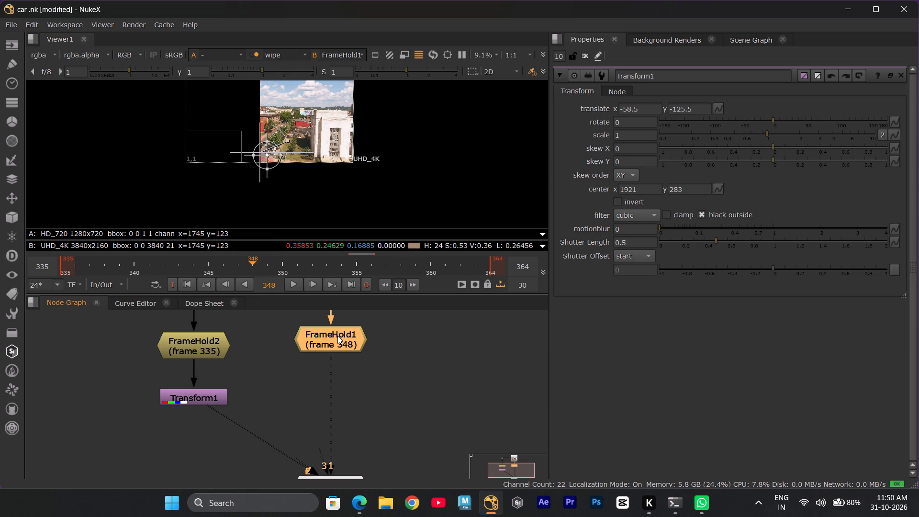
key("1")
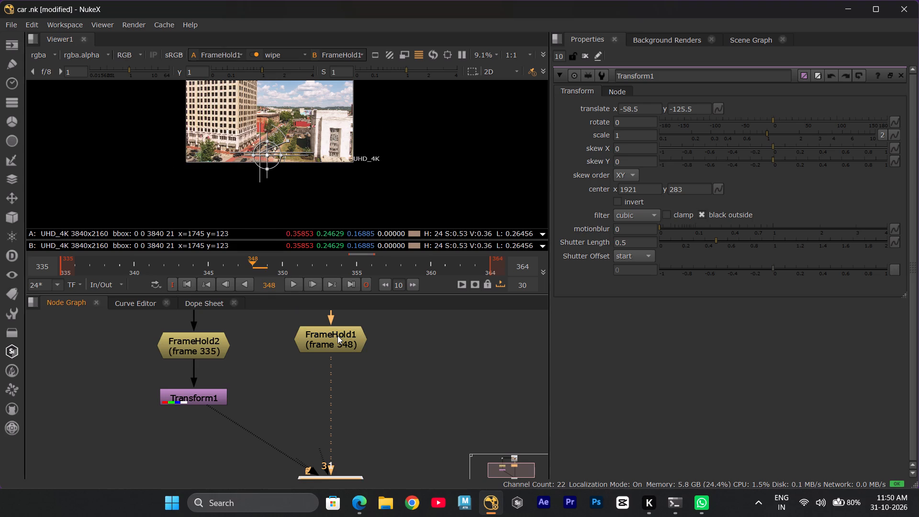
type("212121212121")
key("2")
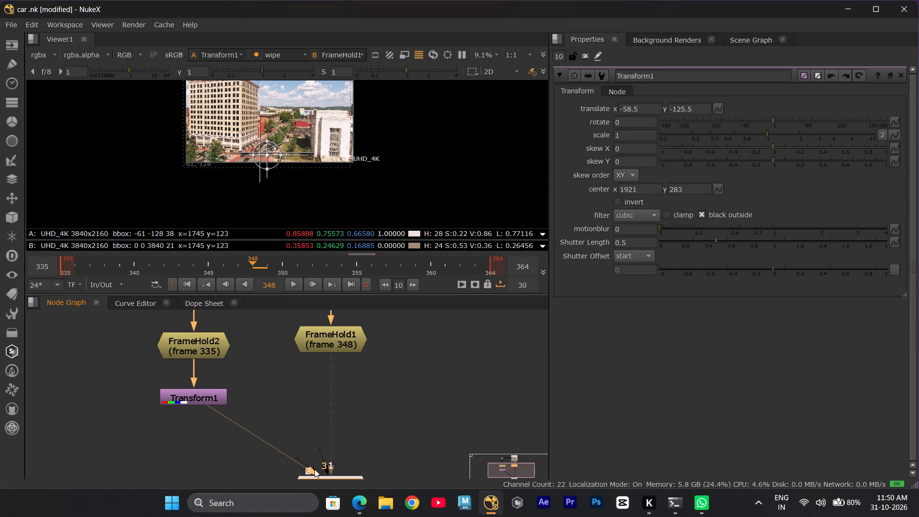
Nudge Transform1's translate y to -120.5 while comparing the road area beside the black and white cars.
scroll(237, 117, "up", 7)
scroll(290, 171, "up", 1)
middle_click_drag(290, 171, 297, 146)
scroll(297, 161, "up", 2)
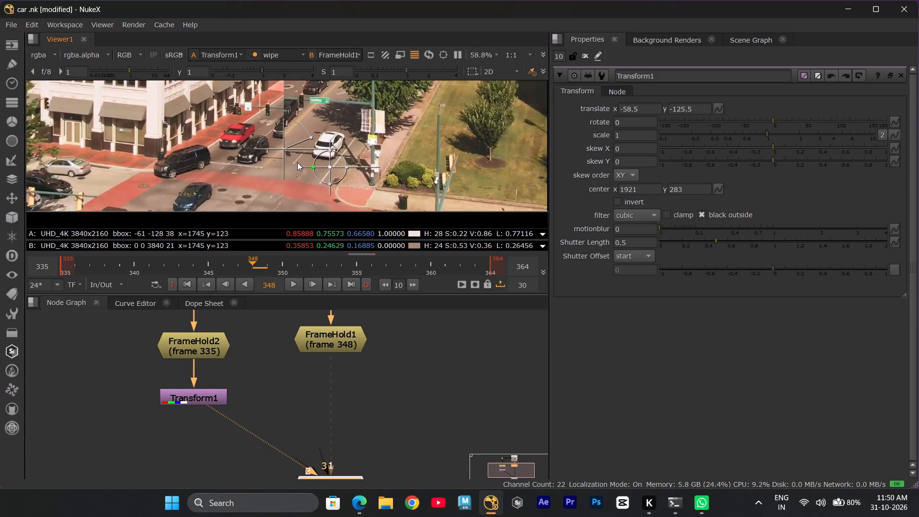
scroll(297, 162, "up", 7)
middle_click_drag(266, 152, 269, 168)
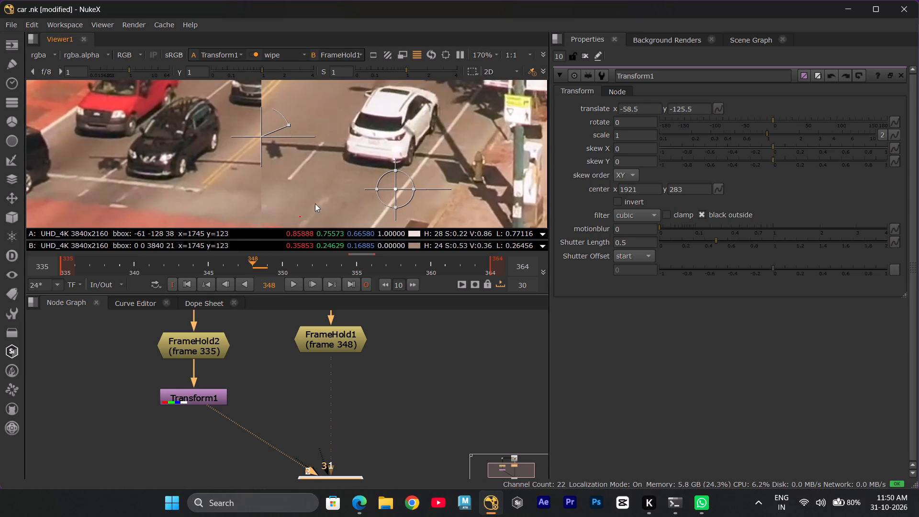
left_click(398, 188)
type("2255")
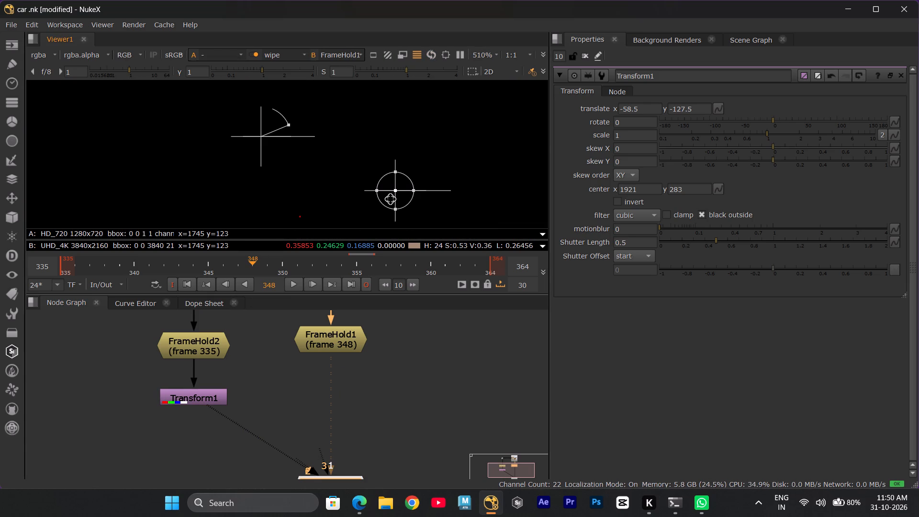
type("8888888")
Flip the viewer between its inputs until Transform1 is back on the wipe's A side.
scroll(347, 346, "down", 5)
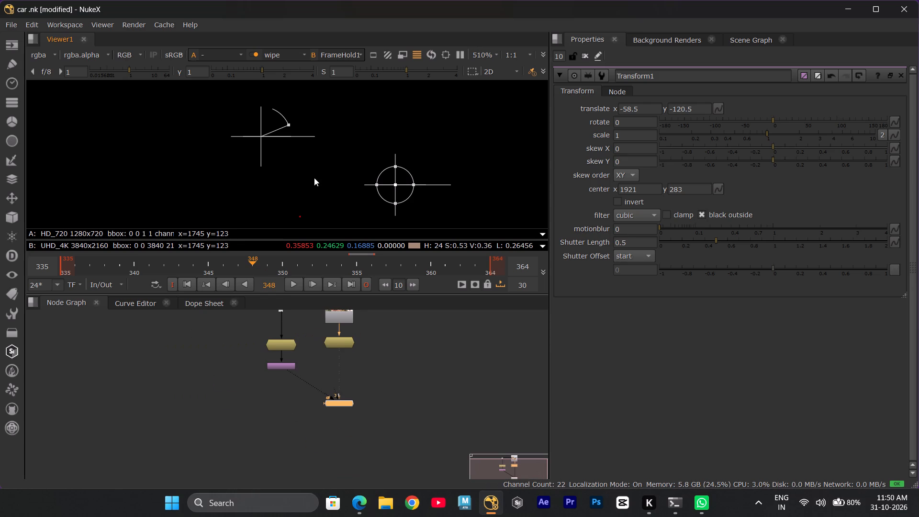
scroll(318, 162, "down", 19)
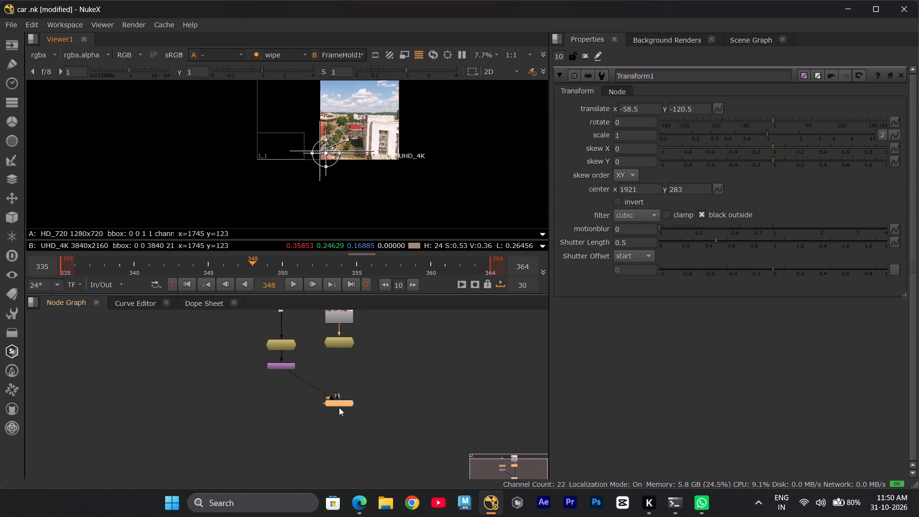
left_click(342, 402)
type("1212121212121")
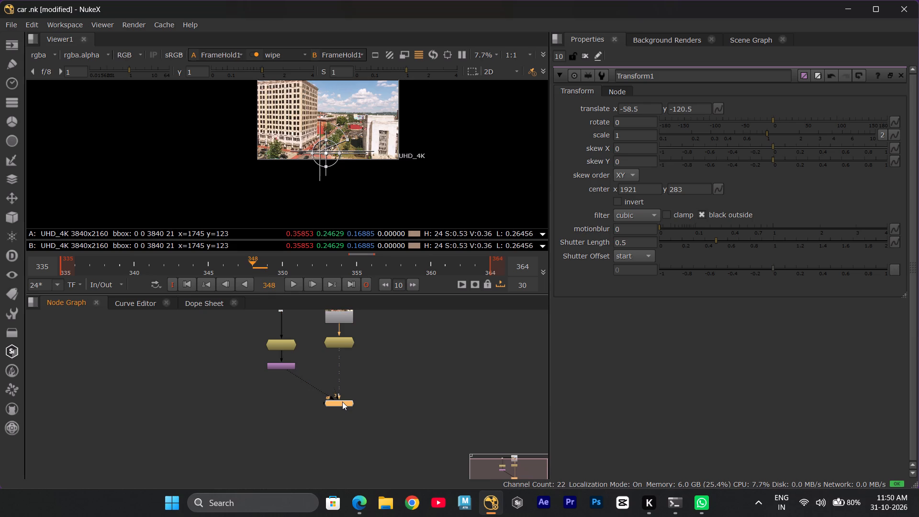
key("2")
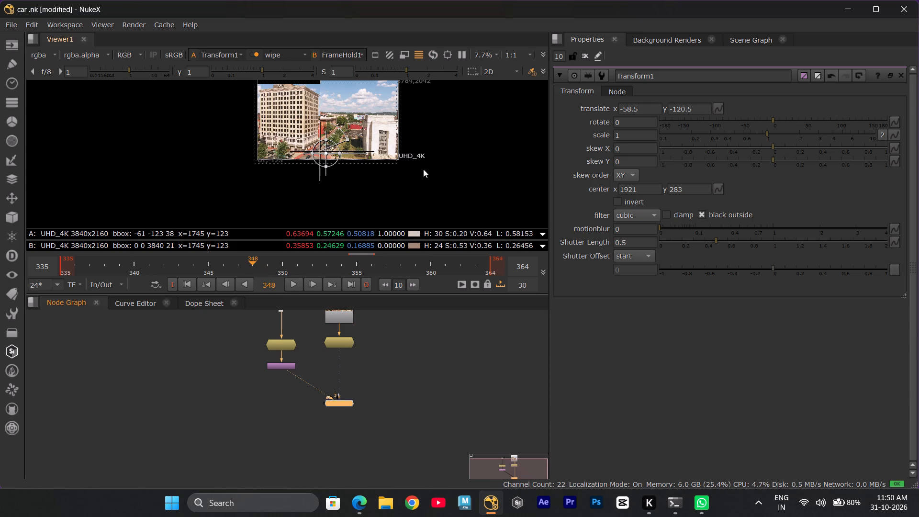
Nudge Transform1's translate y up to -101.5 to match the road shadow across the wipe.
scroll(422, 171, "up", 4)
scroll(158, 108, "up", 11)
scroll(371, 142, "up", 4)
middle_click_drag(379, 118, 338, 151)
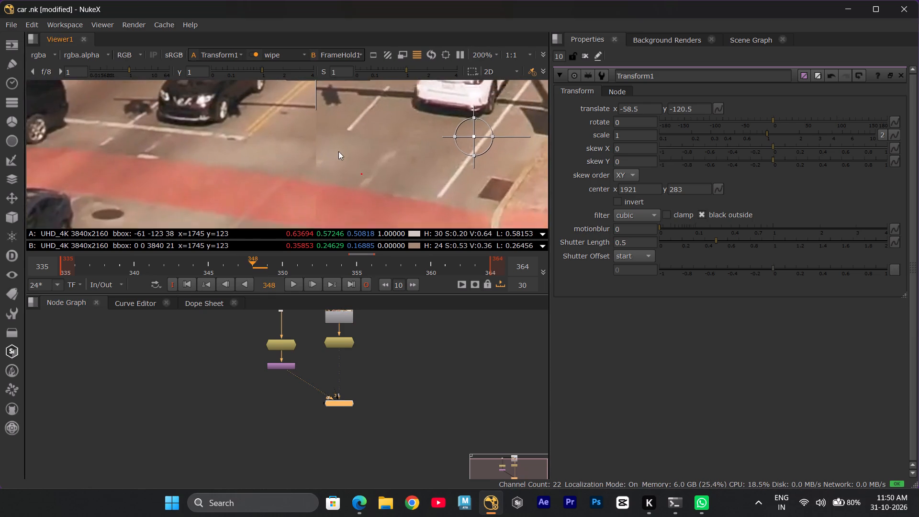
middle_click_drag(338, 151, 280, 191)
left_click(413, 180)
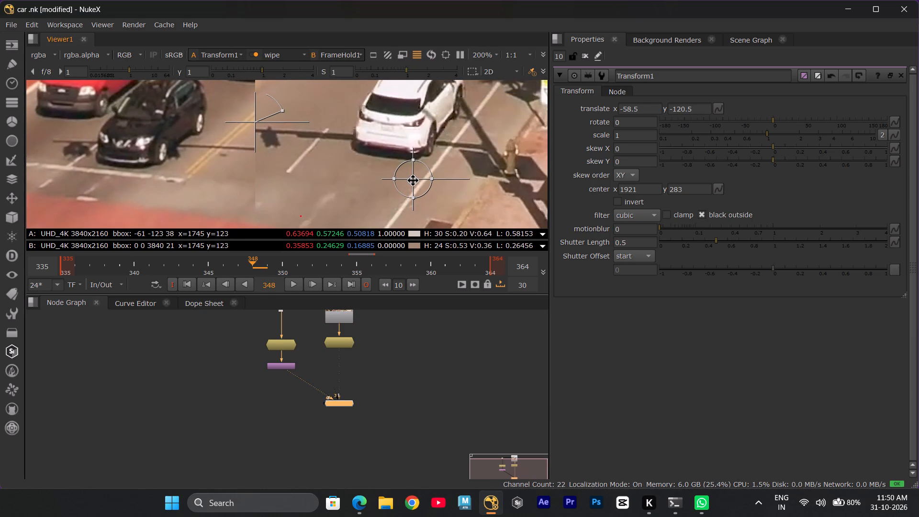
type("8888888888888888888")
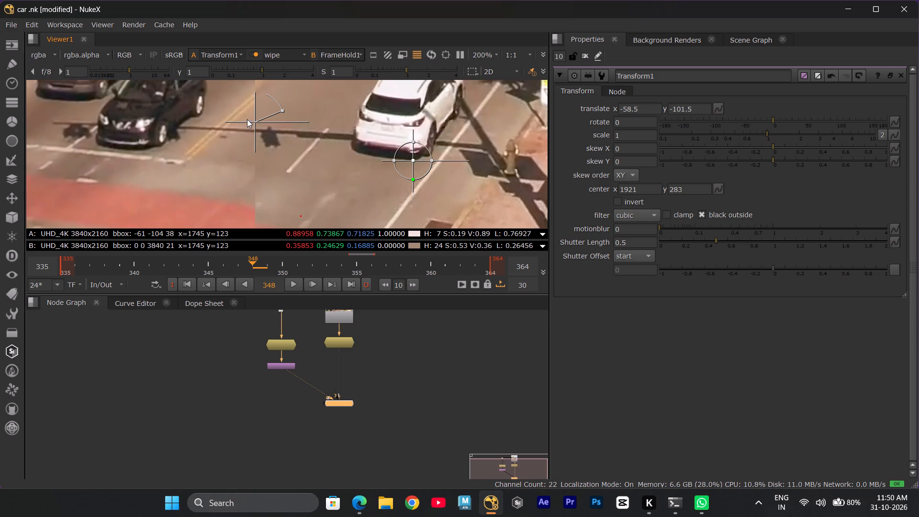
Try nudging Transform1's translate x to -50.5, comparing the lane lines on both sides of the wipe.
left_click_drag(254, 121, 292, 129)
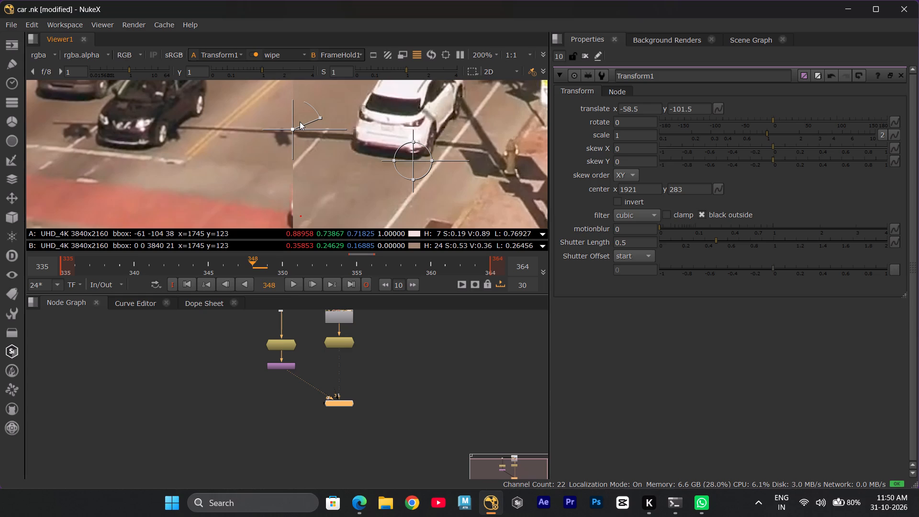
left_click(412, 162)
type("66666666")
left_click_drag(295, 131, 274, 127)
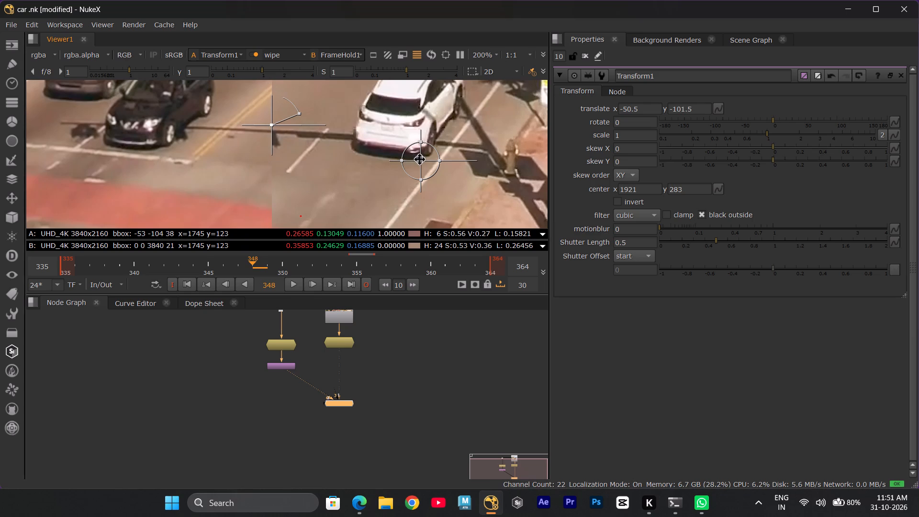
Nudge Transform1's translate x to -70.5 and translate y to -102.5.
left_click(420, 160)
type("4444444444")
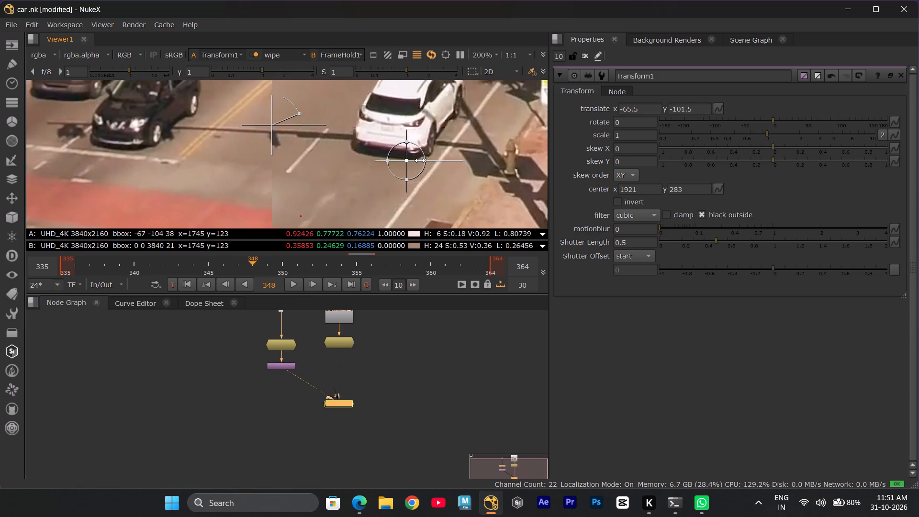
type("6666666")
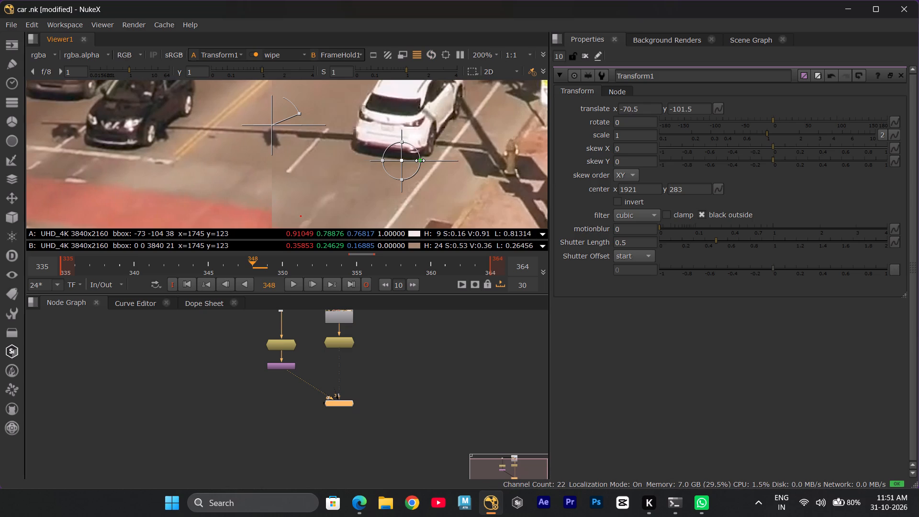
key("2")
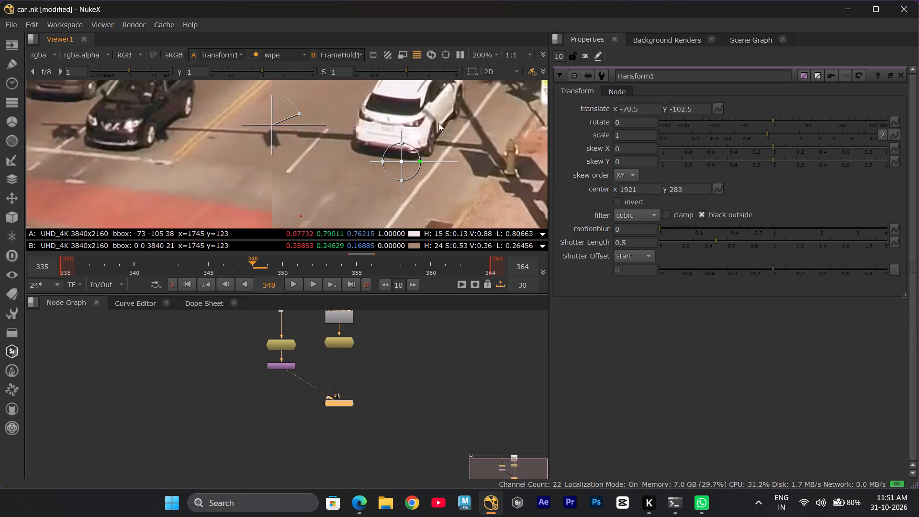
Sweep the wipe divider over the road shadow and lane markings between the two cars to check alignment.
left_click_drag(272, 125, 284, 132)
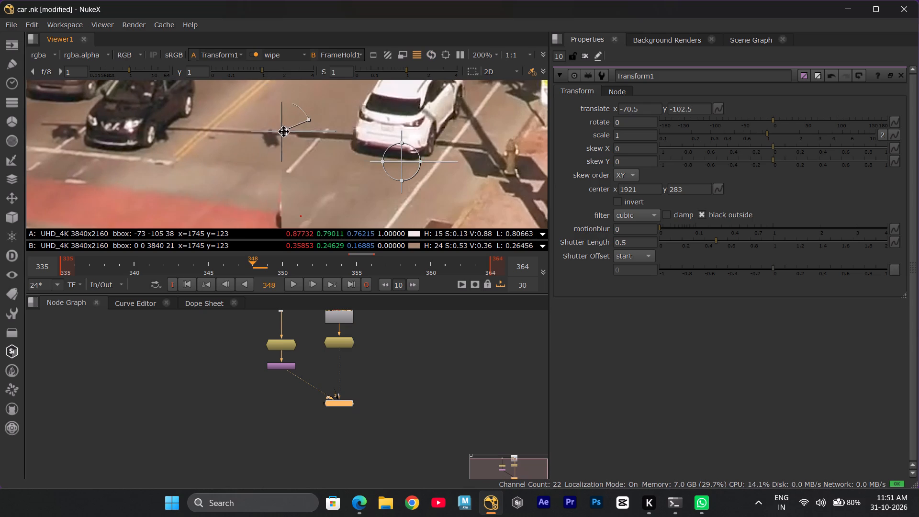
left_click_drag(284, 132, 265, 137)
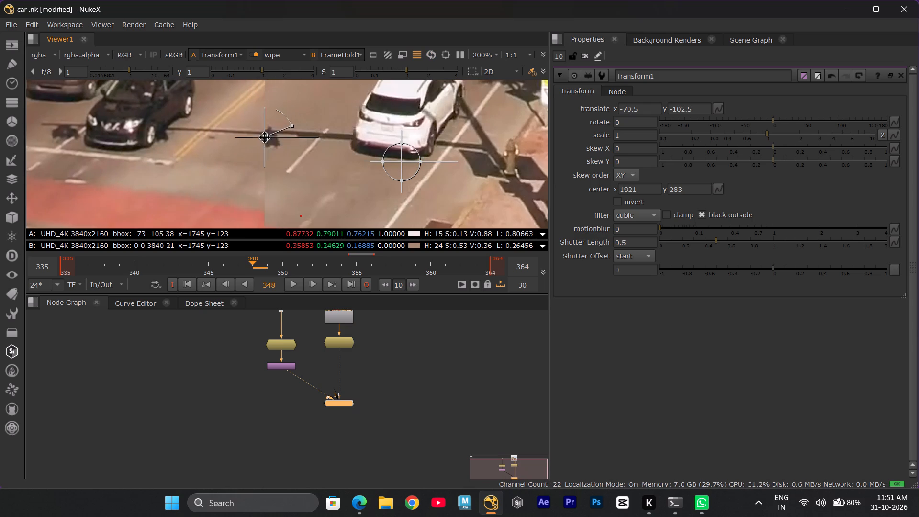
left_click_drag(265, 137, 276, 139)
left_click(403, 163)
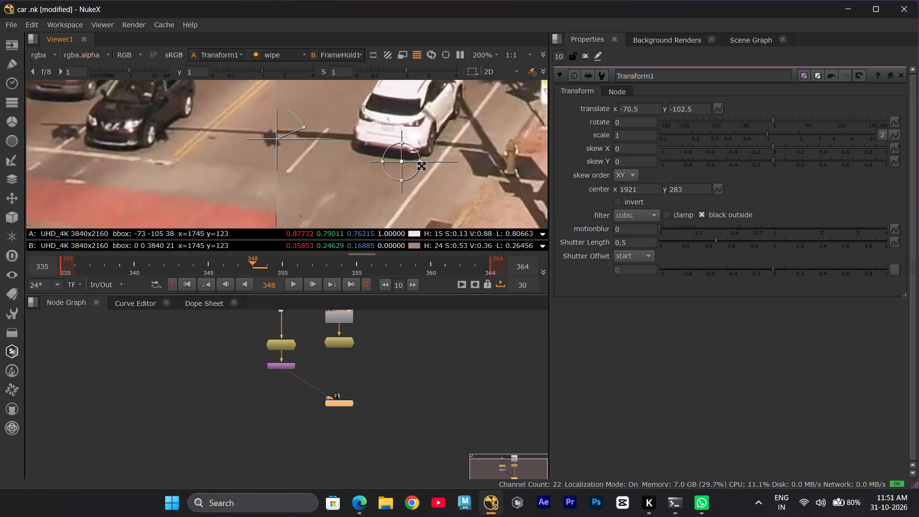
left_click_drag(275, 136, 251, 132)
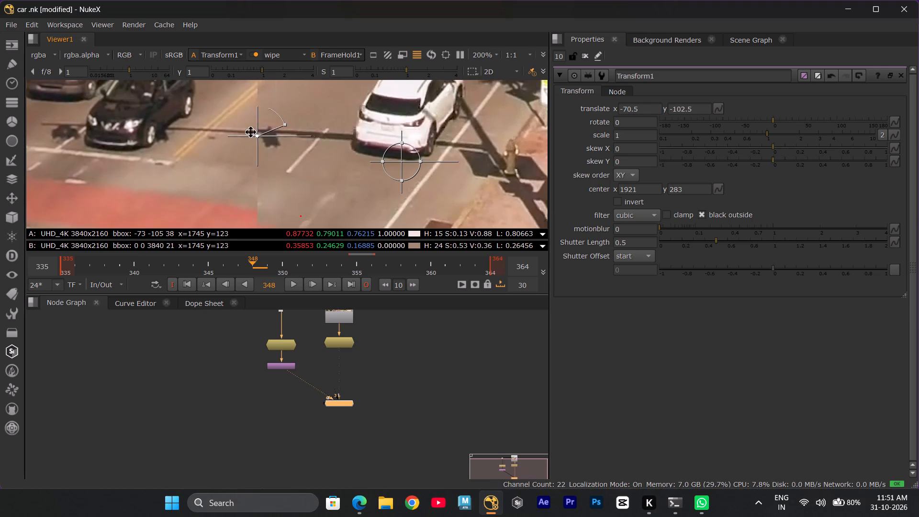
left_click_drag(251, 132, 279, 182)
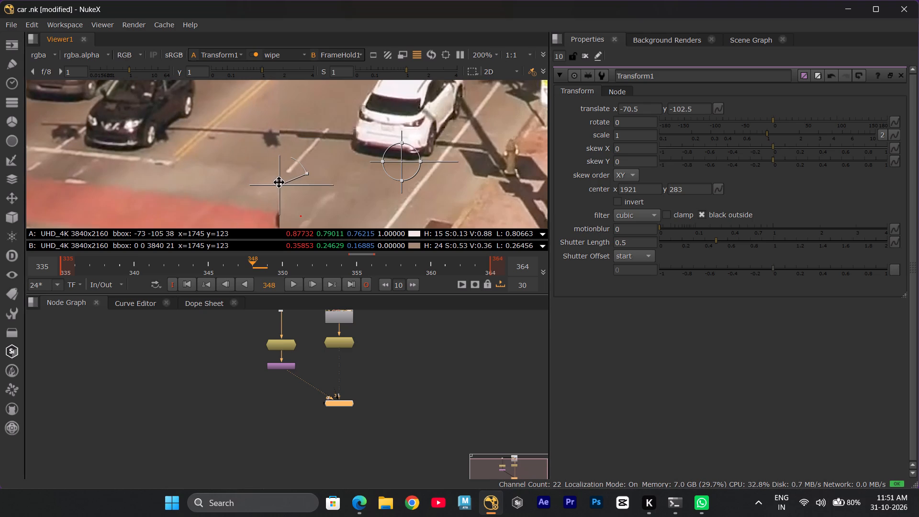
left_click_drag(279, 182, 269, 178)
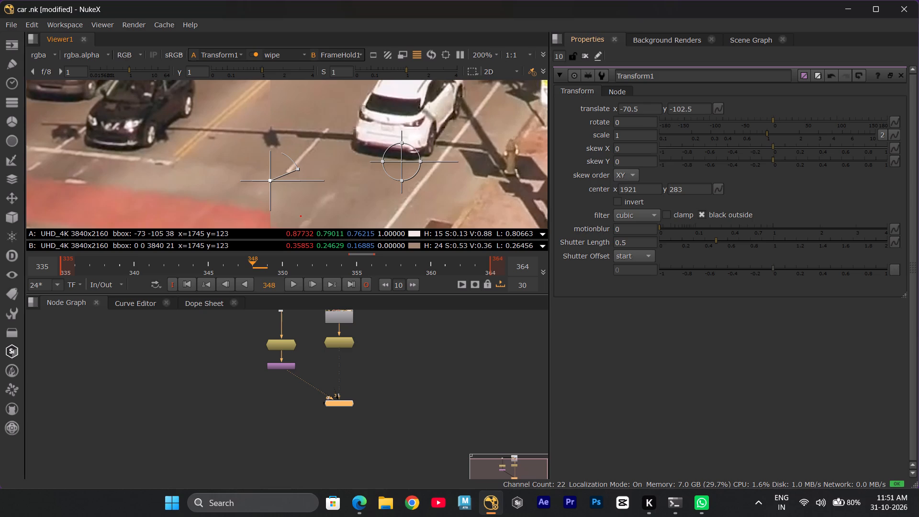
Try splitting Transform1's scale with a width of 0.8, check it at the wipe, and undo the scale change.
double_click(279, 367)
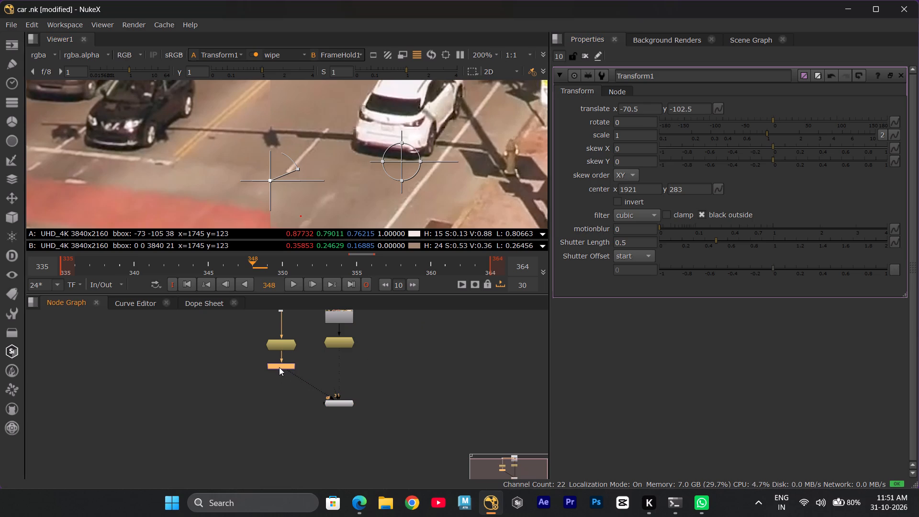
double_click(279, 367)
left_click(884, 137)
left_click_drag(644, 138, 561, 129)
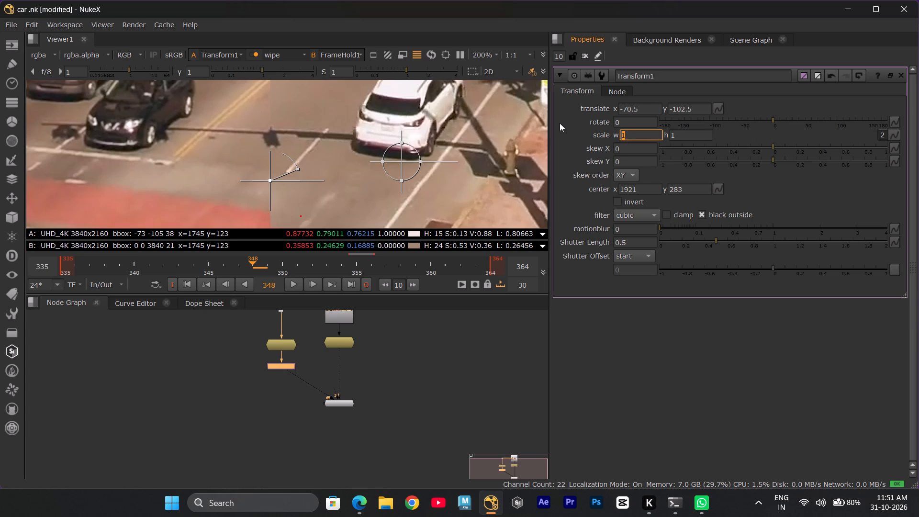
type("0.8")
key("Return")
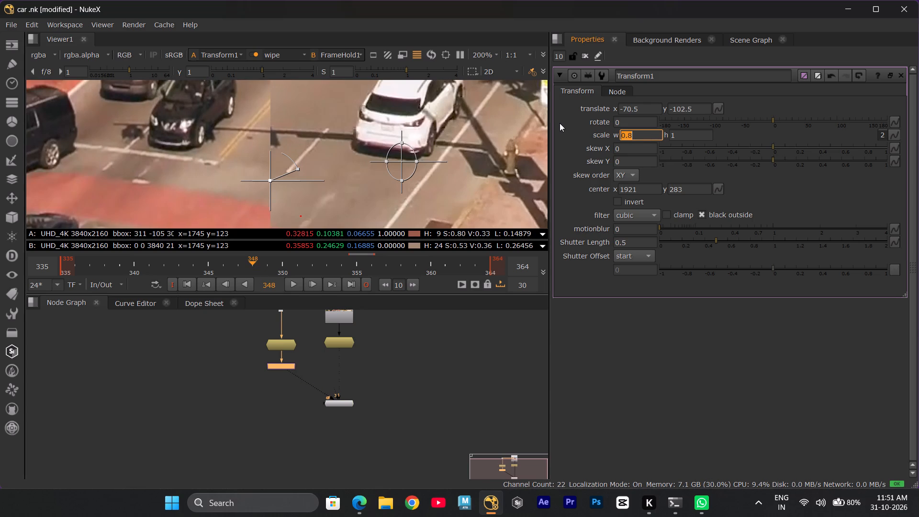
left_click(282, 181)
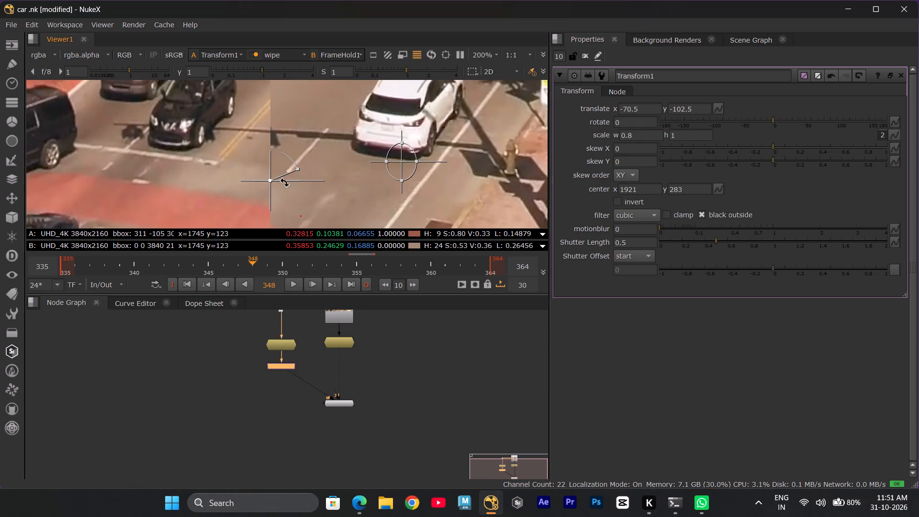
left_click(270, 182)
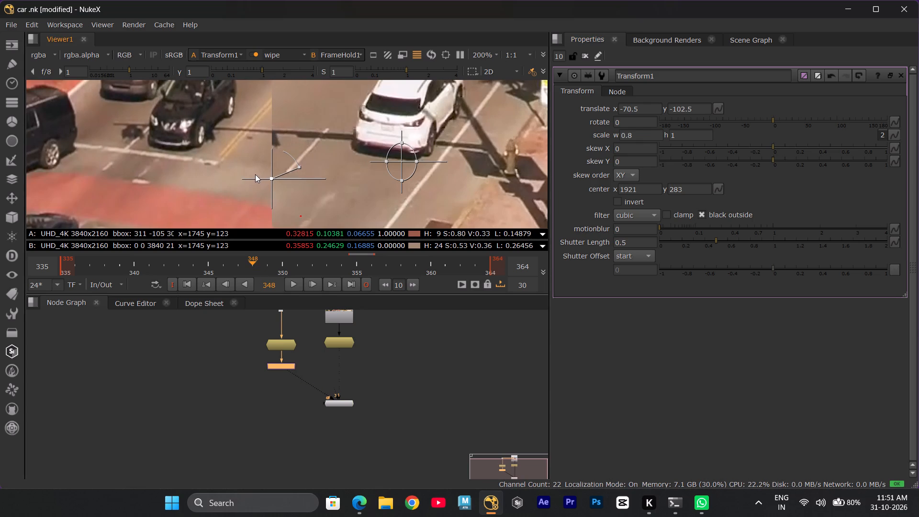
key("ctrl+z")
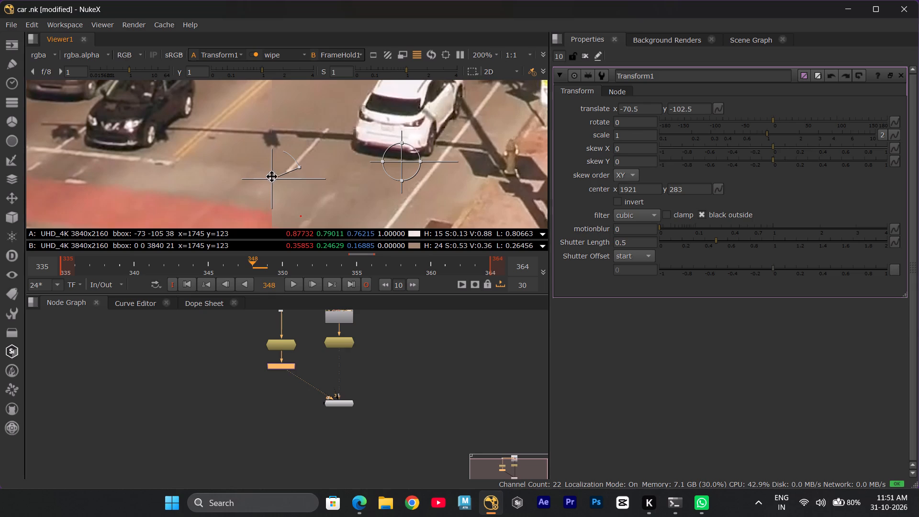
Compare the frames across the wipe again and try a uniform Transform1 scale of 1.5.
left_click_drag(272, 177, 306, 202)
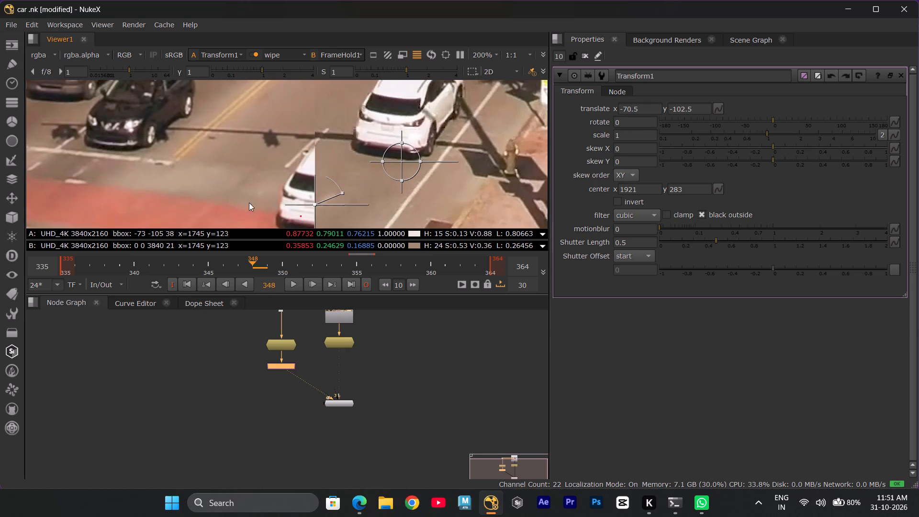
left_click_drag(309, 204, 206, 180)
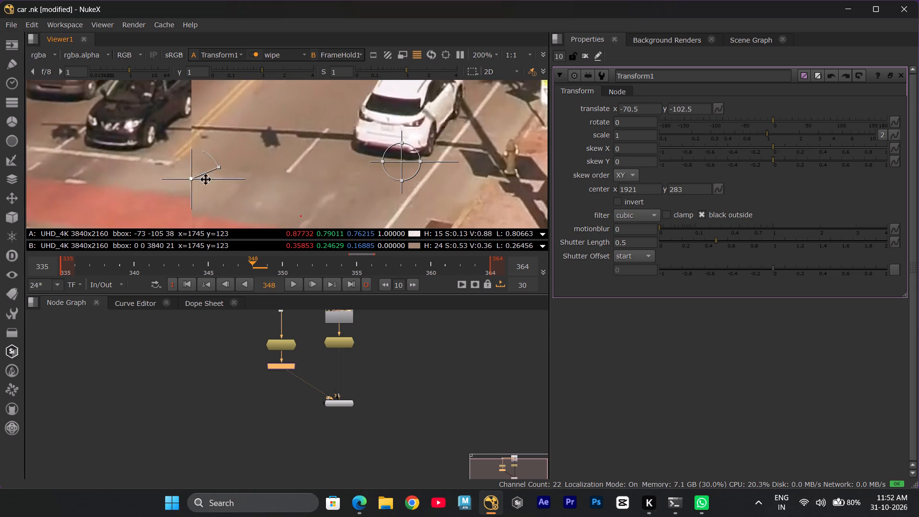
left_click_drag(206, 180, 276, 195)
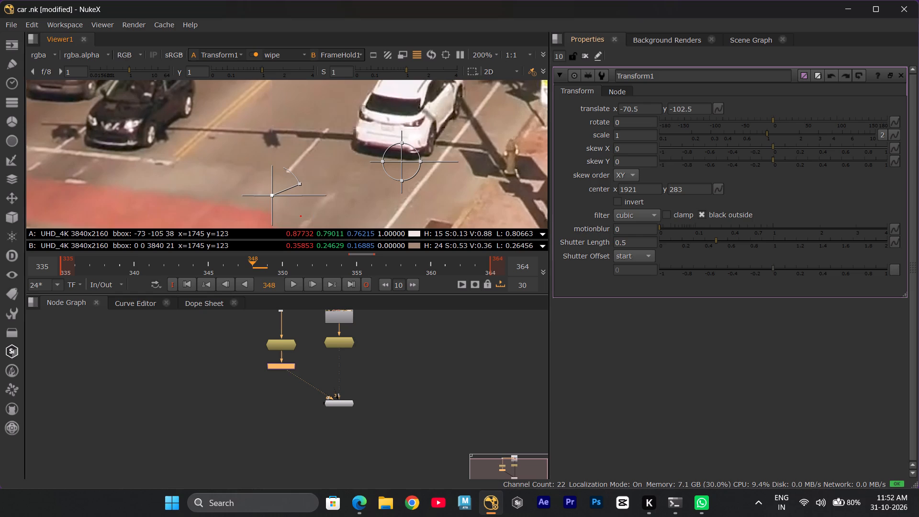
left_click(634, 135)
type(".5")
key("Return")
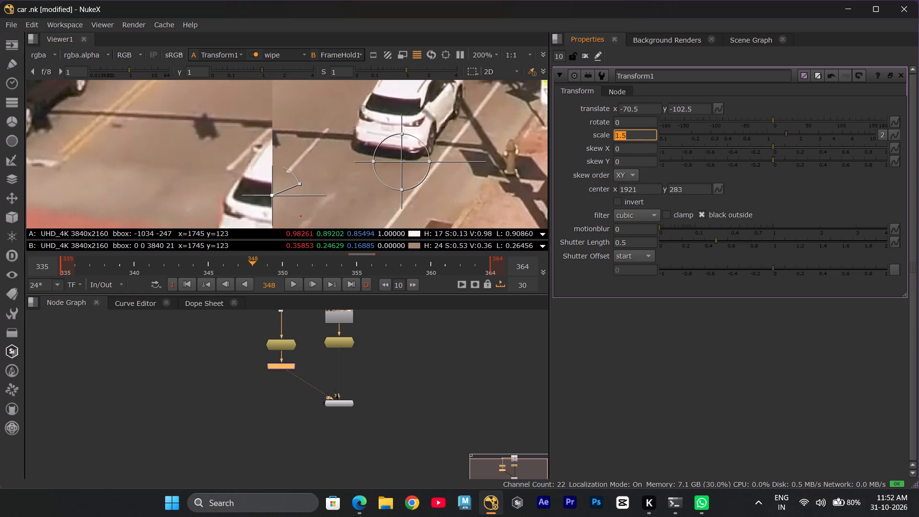
Set Transform1's uniform scale to 1.1.
left_click(633, 134)
key("BackSpace")
key("1")
key("Return")
Nudge Transform1's translate x to -56.5 and check the lane markings on either side of the wipe divider.
left_click(274, 193)
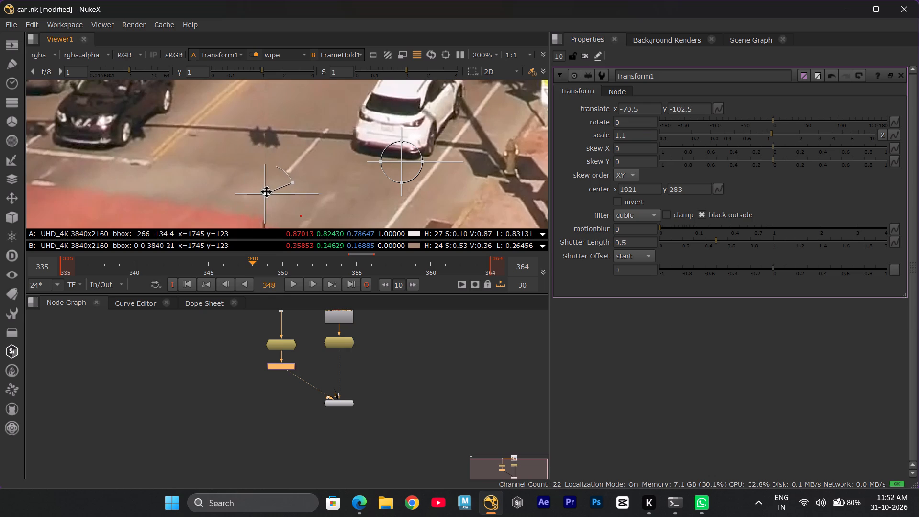
left_click(405, 162)
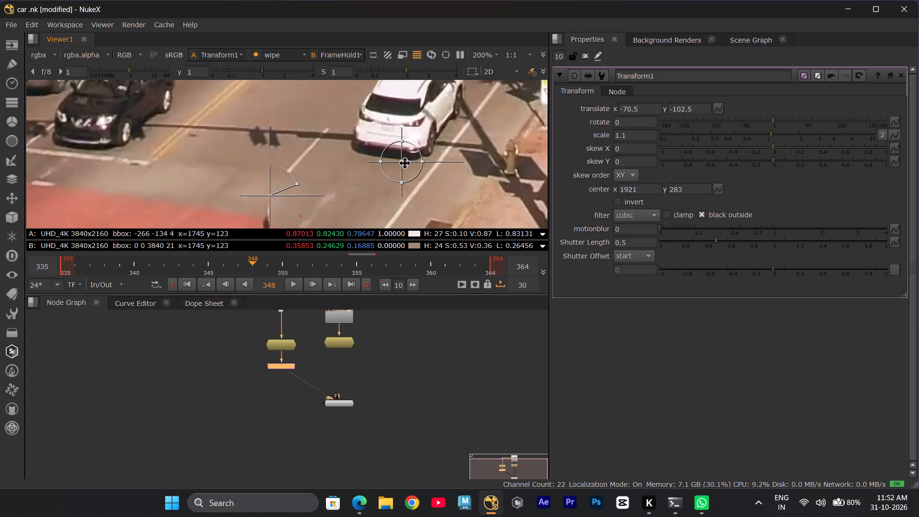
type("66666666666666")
left_click_drag(270, 199, 266, 199)
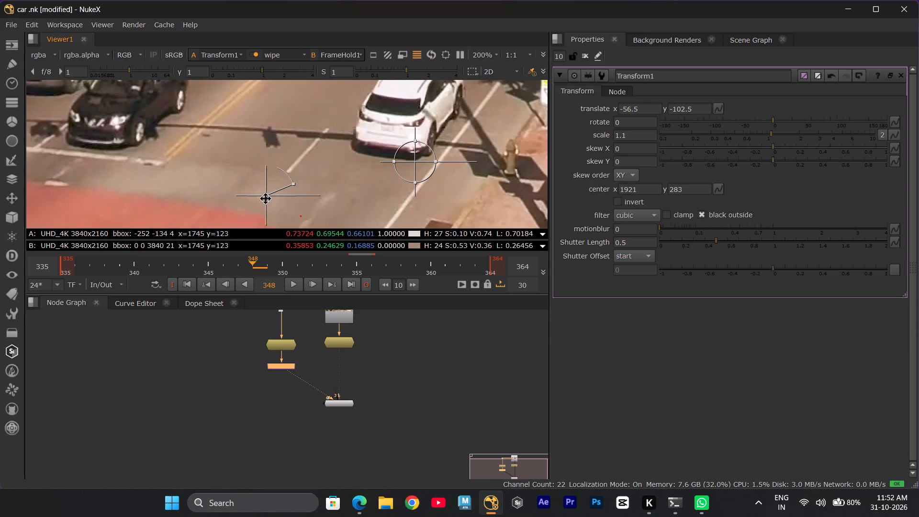
left_click_drag(266, 199, 265, 198)
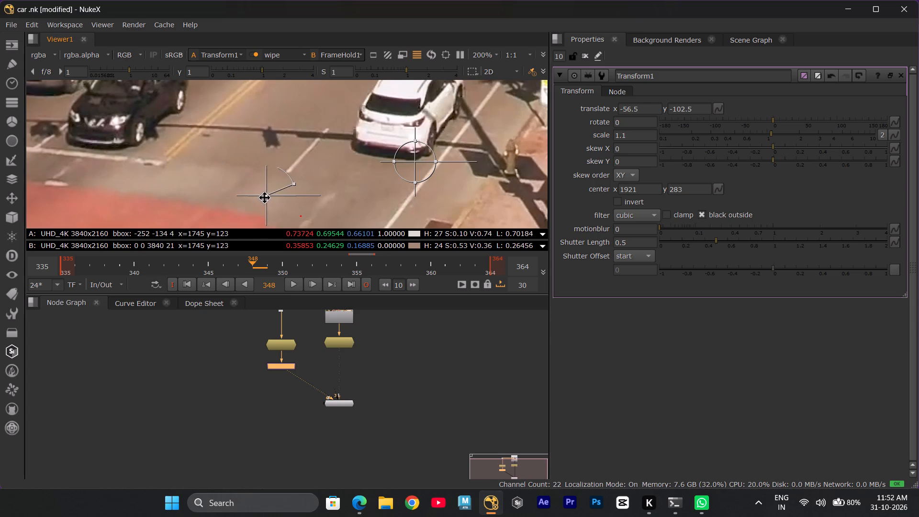
left_click_drag(265, 198, 313, 217)
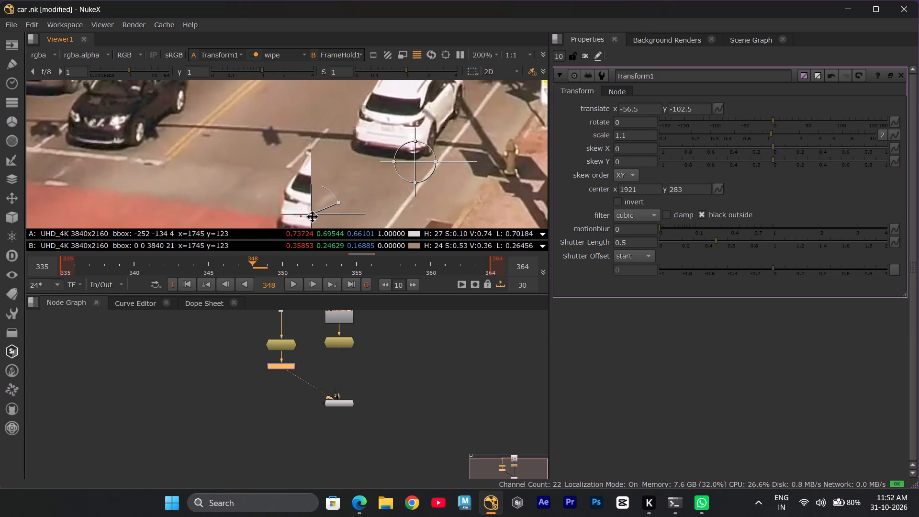
left_click_drag(313, 217, 310, 218)
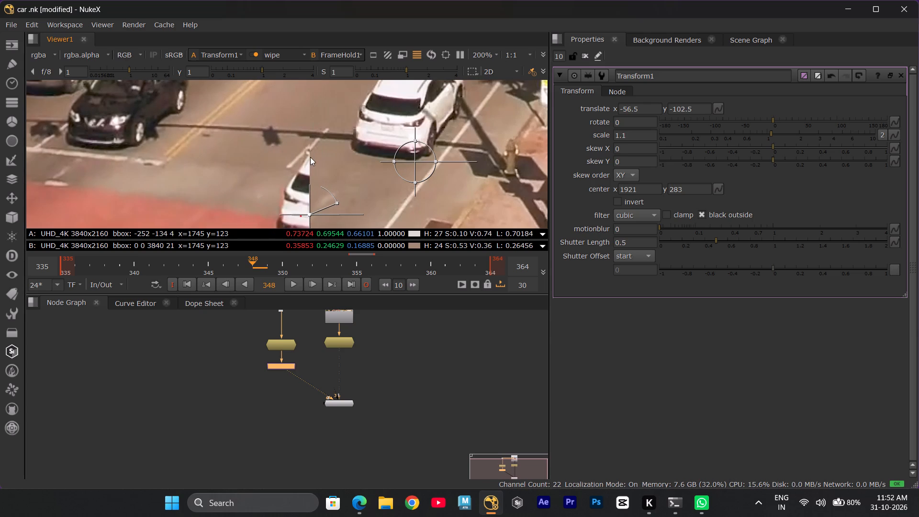
Nudge Transform1's translate y to -103.5.
left_click(416, 163)
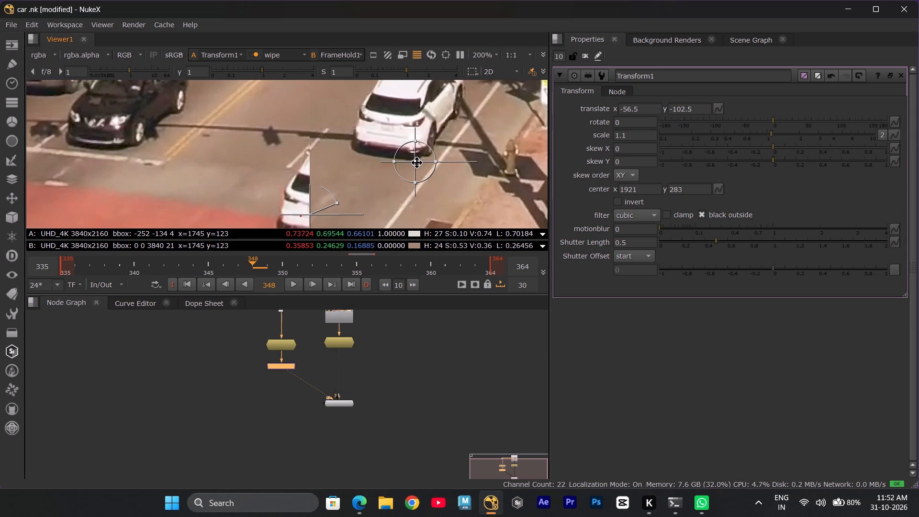
key("2")
key("5")
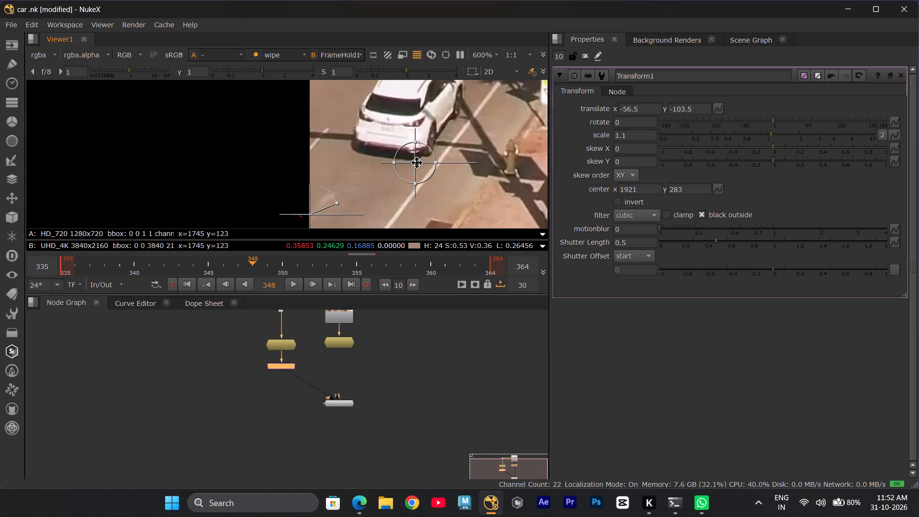
type("82")
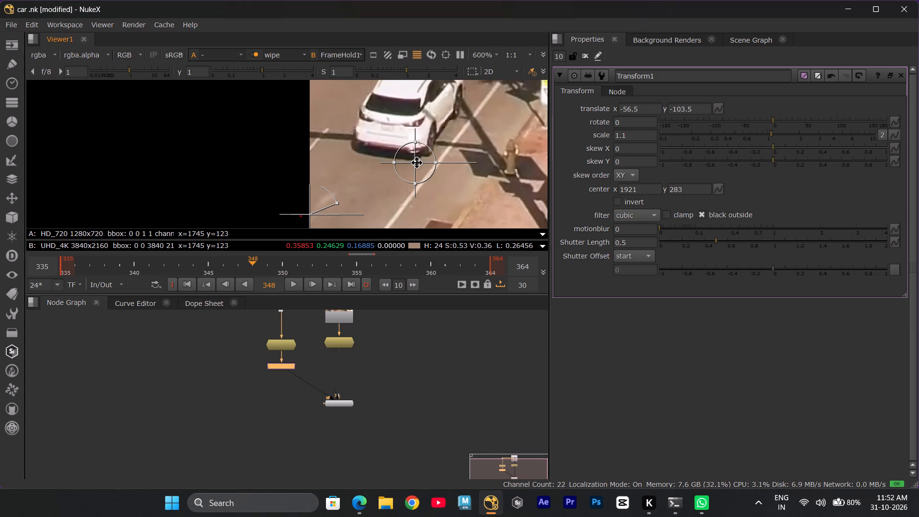
Flip the viewer between Transform1 and the other frame hold, moving the wipe divider clear of the cars, to compare their alignment.
left_click(341, 345)
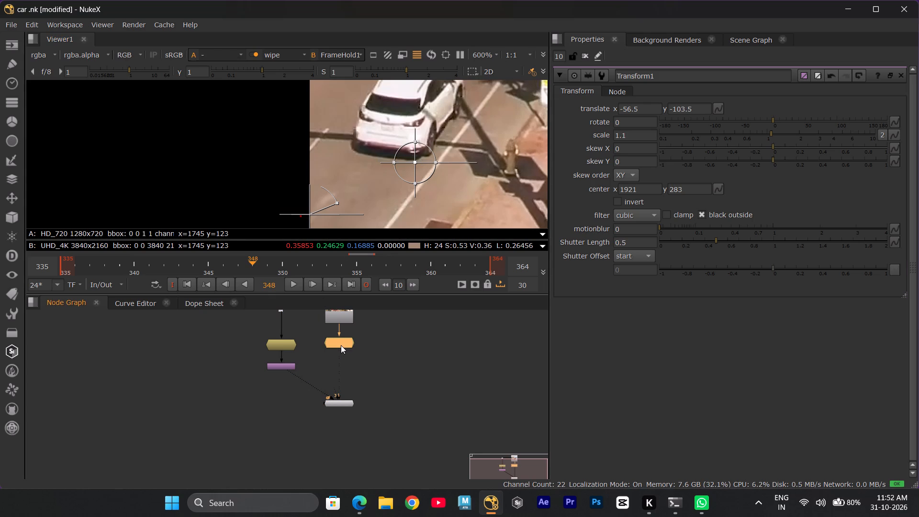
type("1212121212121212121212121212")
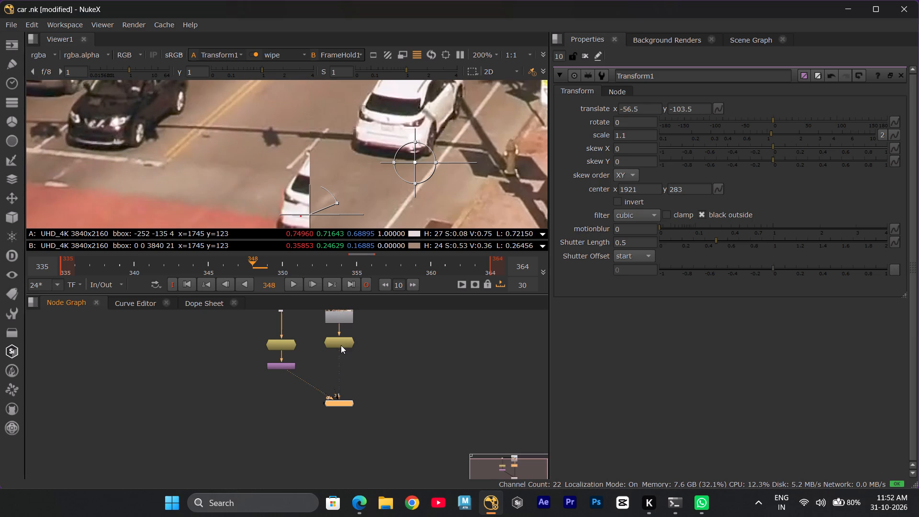
scroll(442, 138, "down", 6)
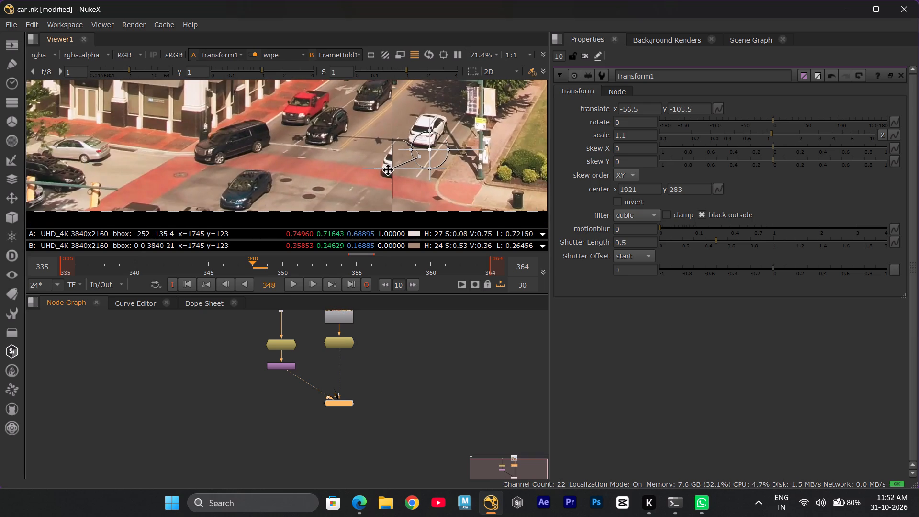
left_click_drag(389, 169, 539, 172)
scroll(404, 153, "up", 5)
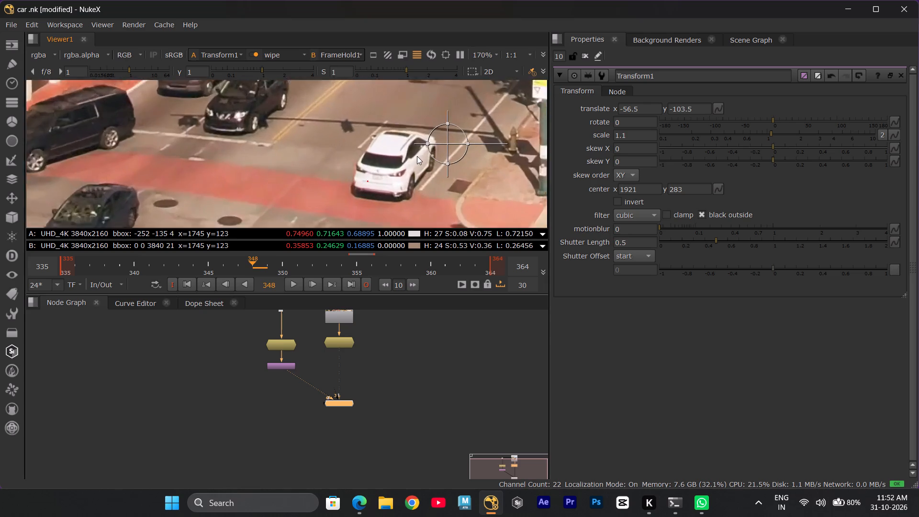
middle_click_drag(416, 156, 400, 135)
scroll(400, 138, "down", 3)
middle_click_drag(402, 144, 395, 155)
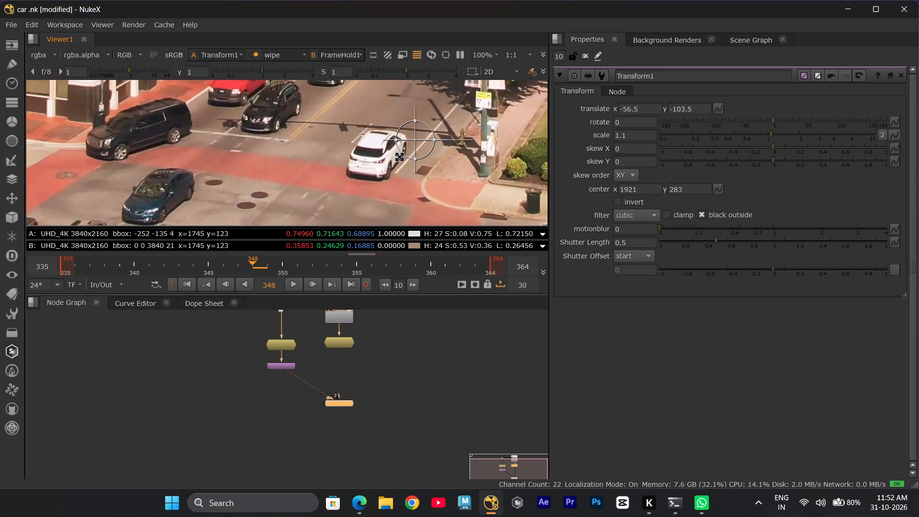
left_click(308, 400)
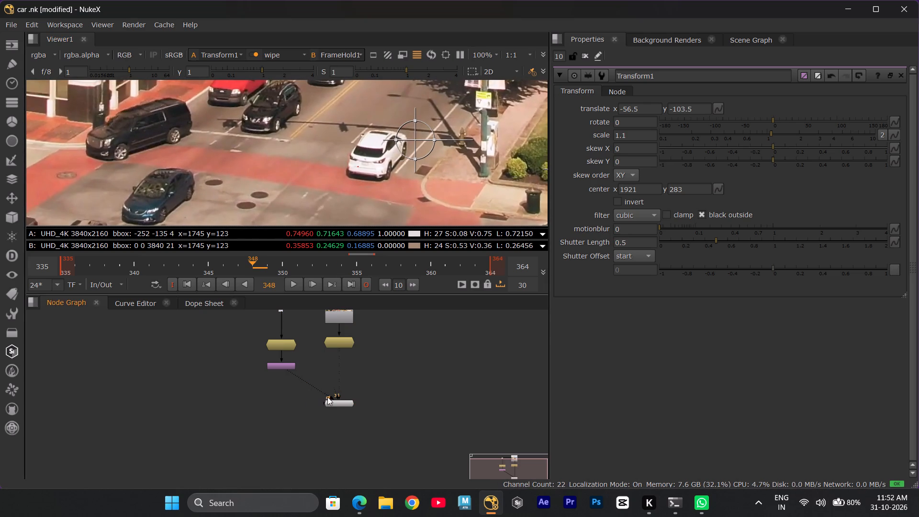
left_click(329, 404)
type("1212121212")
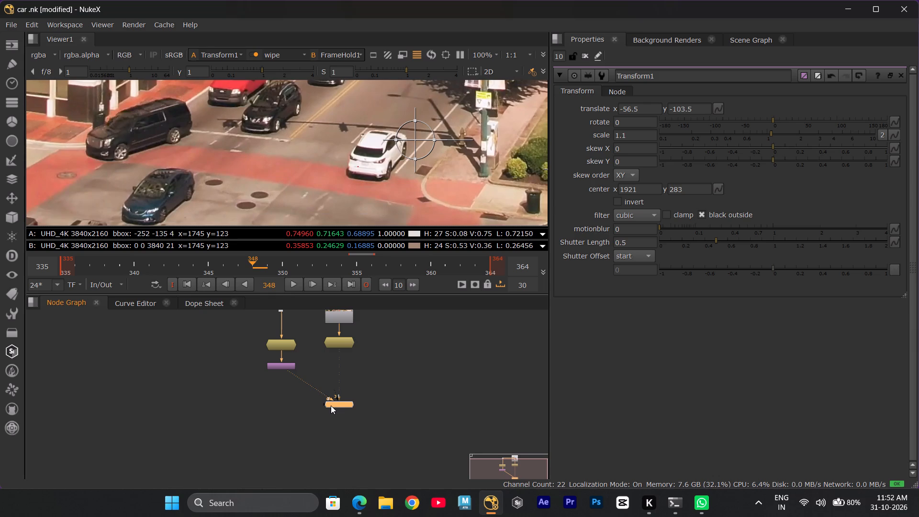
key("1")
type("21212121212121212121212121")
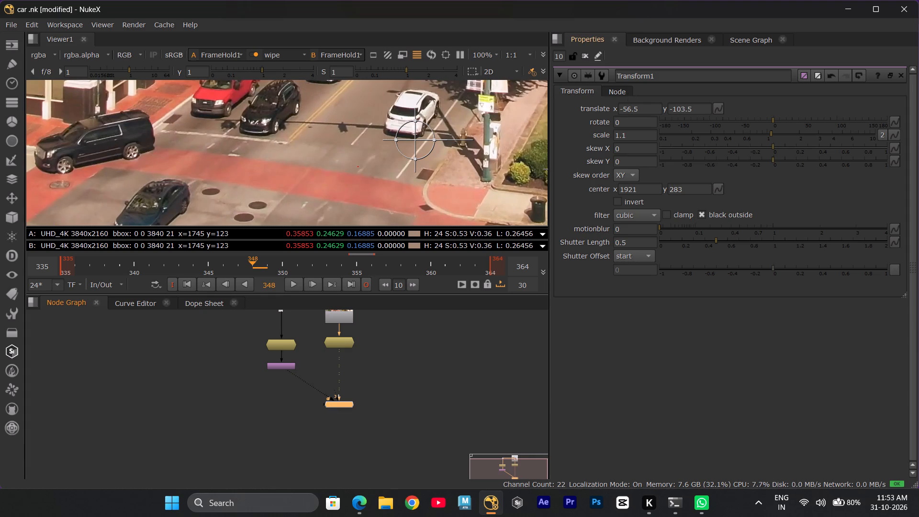
Split Transform1's scale into width and height, set the height to 0.9, and flip between the two frames to compare.
left_click(885, 133)
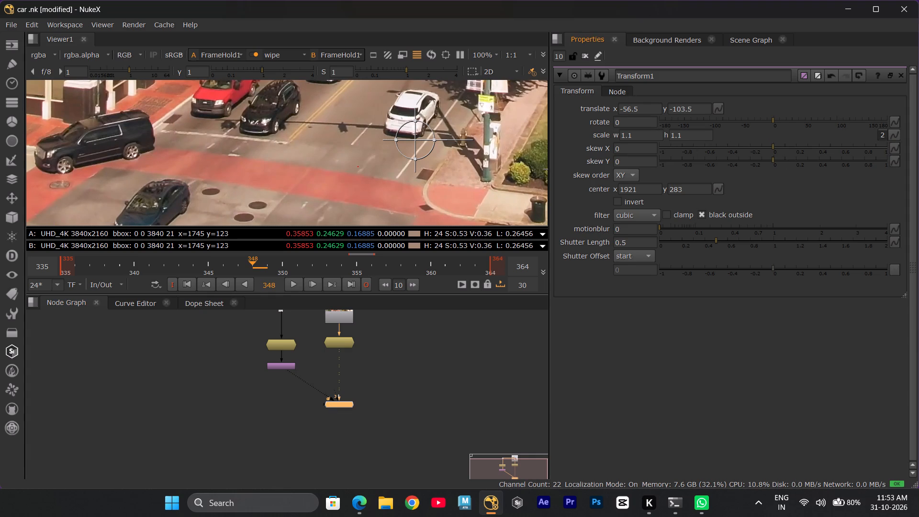
left_click(681, 135)
key("BackSpace")
key("BackSpace")
key("BackSpace")
key("BackSpace")
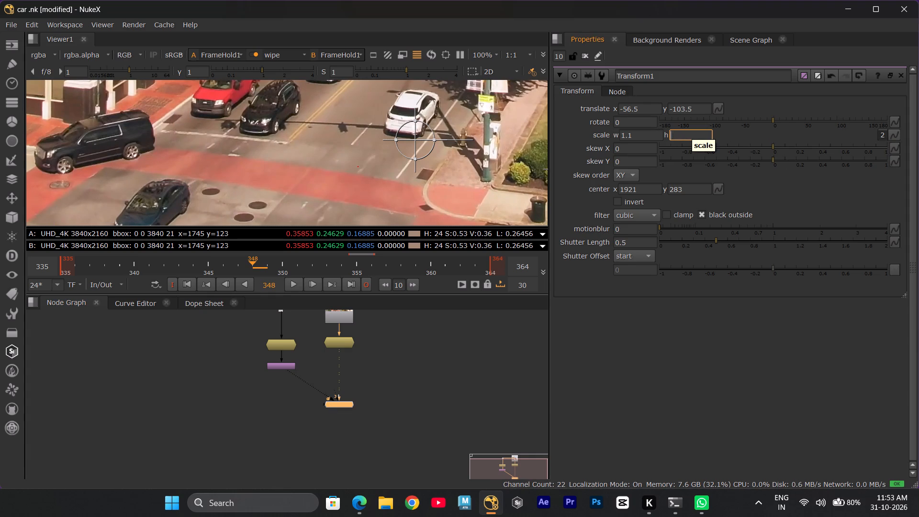
type("0.9")
key("Return")
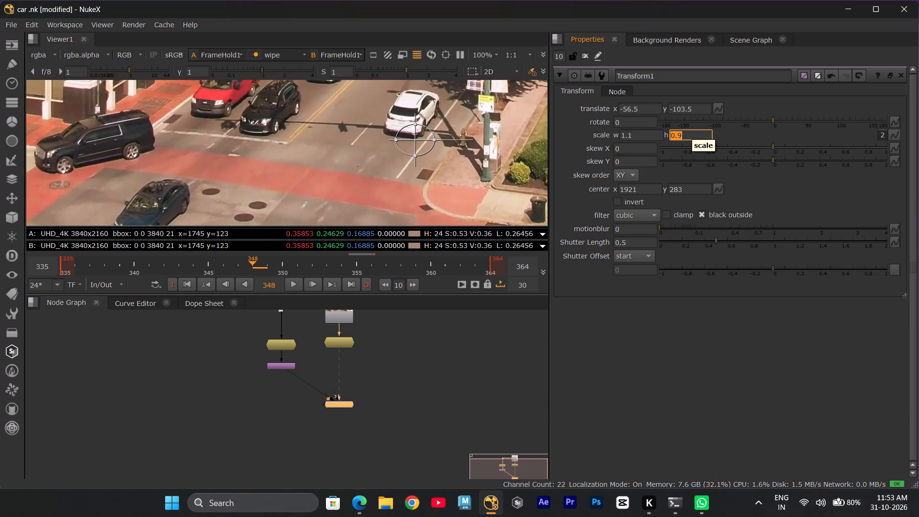
left_click(339, 403)
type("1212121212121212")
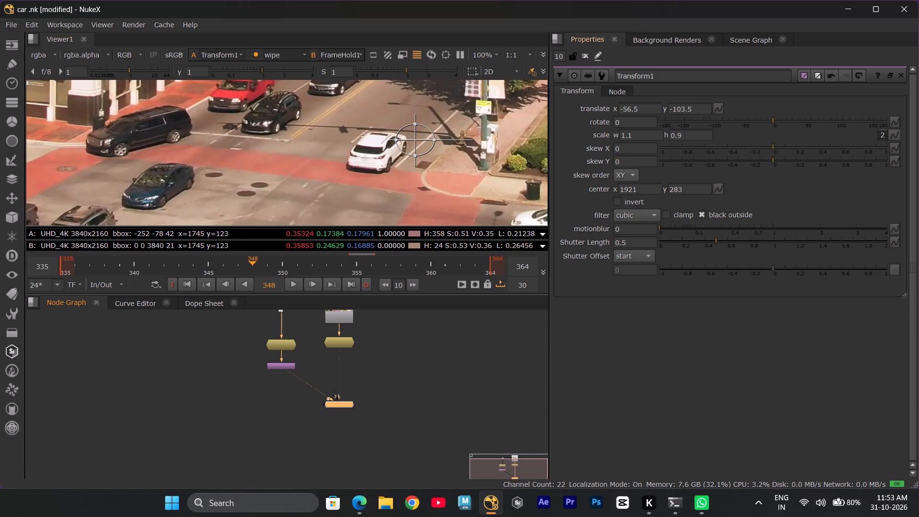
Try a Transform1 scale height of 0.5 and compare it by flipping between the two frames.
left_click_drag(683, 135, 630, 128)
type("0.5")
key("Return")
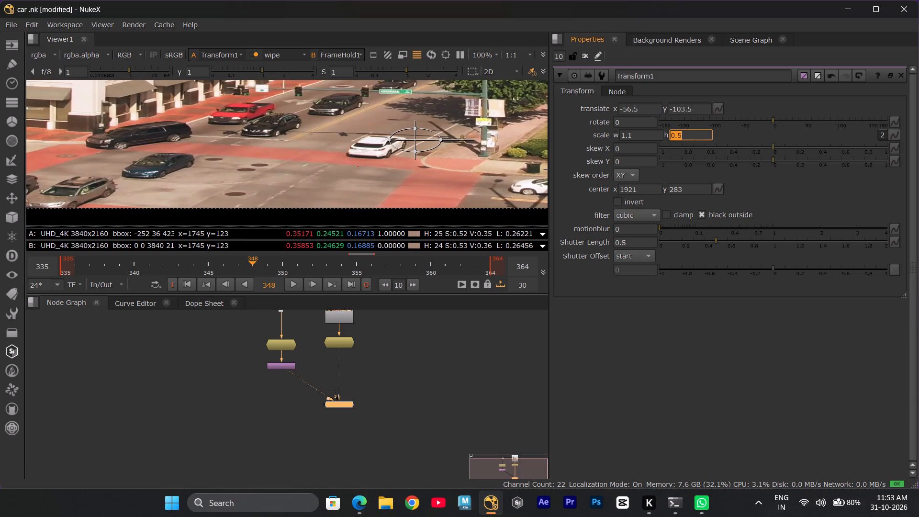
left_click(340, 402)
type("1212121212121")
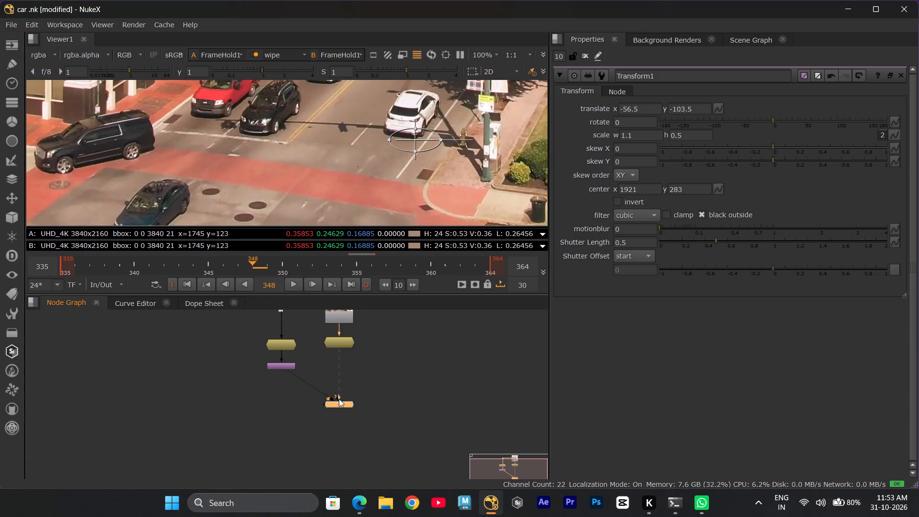
Set Transform1's scale height to 0.8 and flip between the two frames to compare.
left_click(690, 134)
key("backslash")
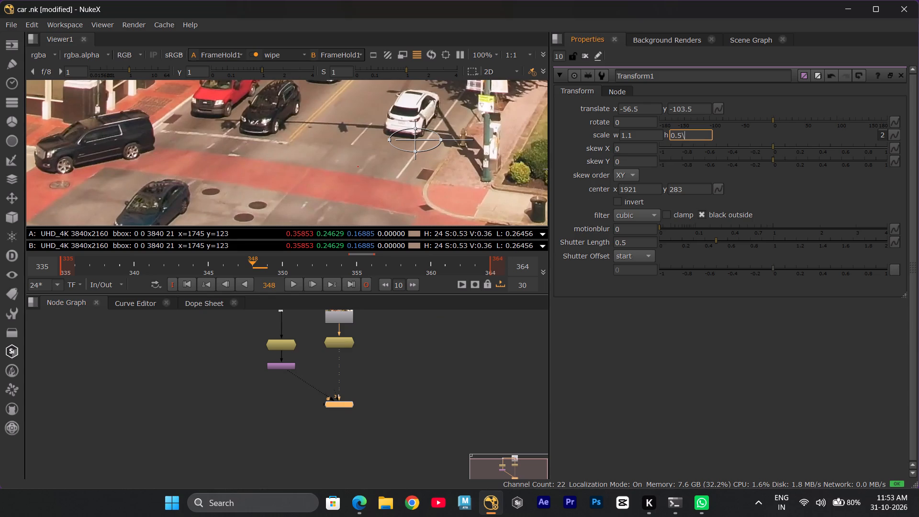
key("BackSpace")
key("BackSpace")
key("8")
key("Return")
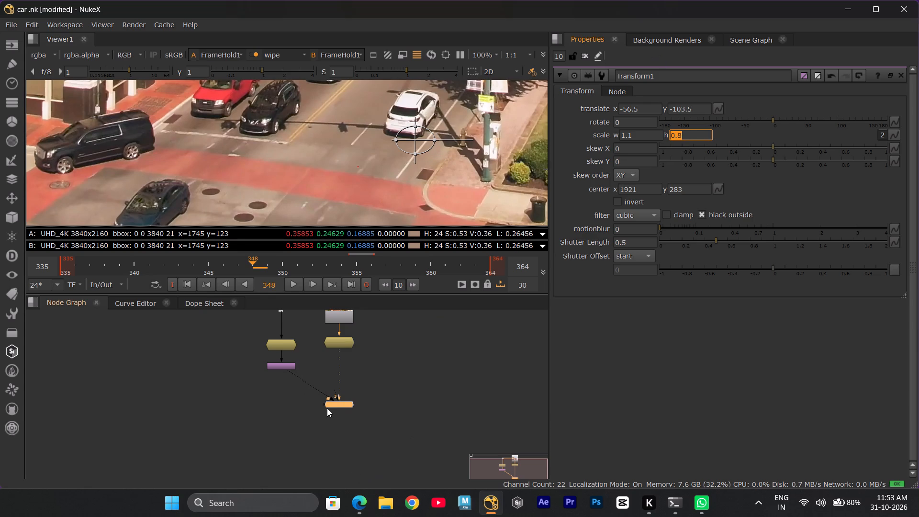
left_click(329, 407)
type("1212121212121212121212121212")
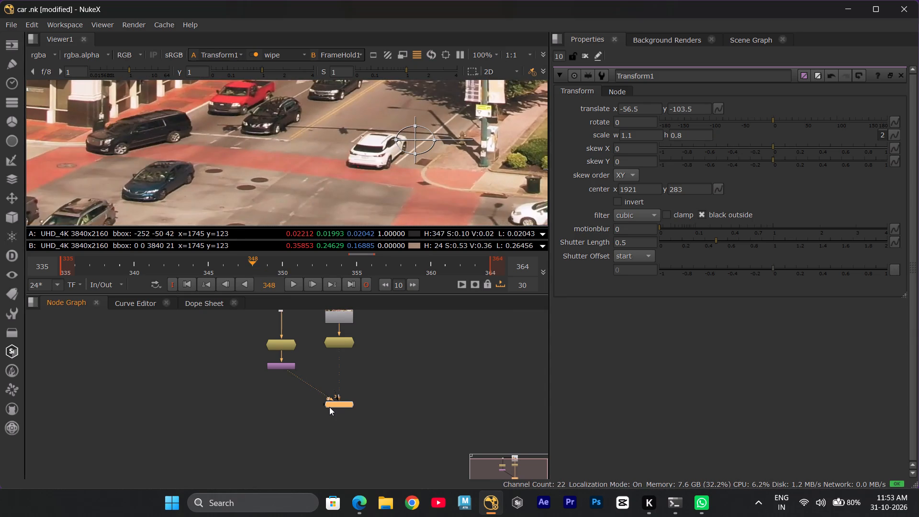
Move the Transform1 image freehand in the viewer to a translate of about x 210, y 275.
scroll(326, 177, "down", 6)
middle_click_drag(363, 139, 341, 176)
scroll(341, 176, "up", 1)
scroll(342, 170, "down", 9)
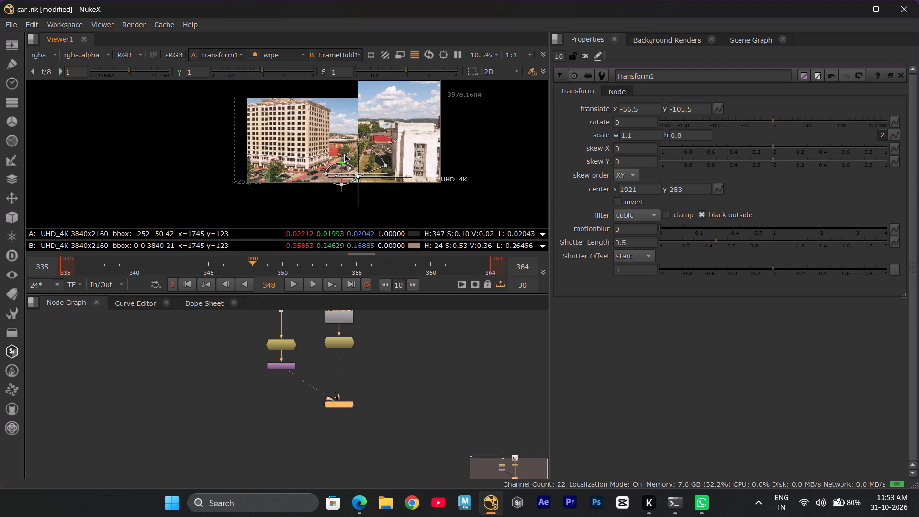
left_click_drag(342, 175, 346, 154)
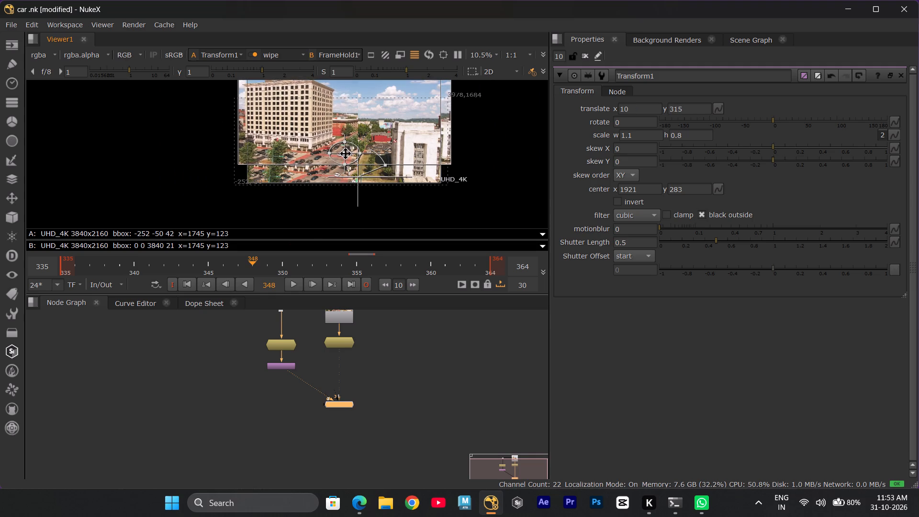
left_click_drag(346, 154, 356, 158)
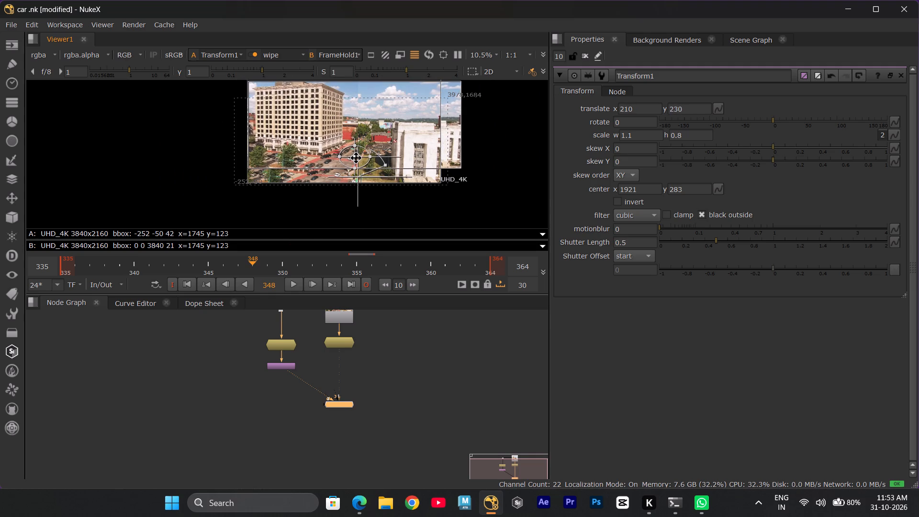
left_click_drag(356, 158, 356, 156)
Stretch the Transform1 image vertically in the viewer to a scale height of about 0.864.
scroll(354, 149, "down", 2)
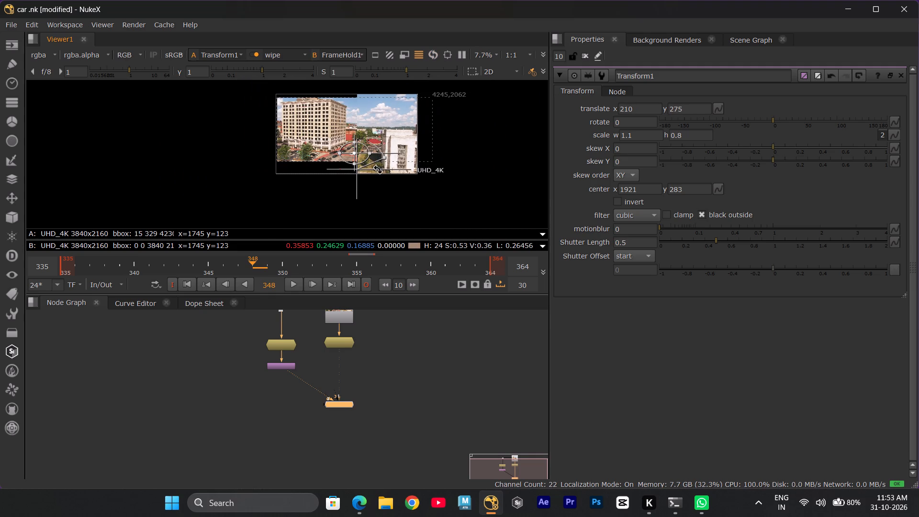
left_click_drag(359, 167, 367, 171)
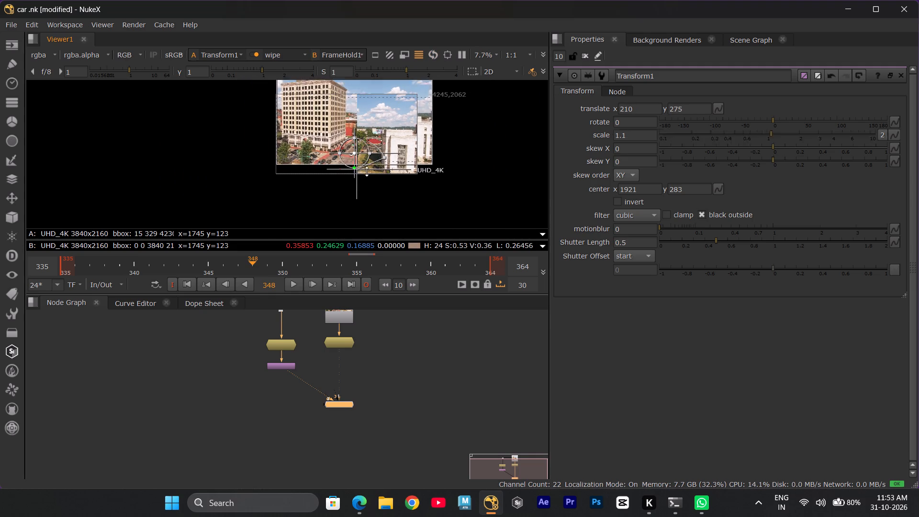
left_click_drag(367, 171, 368, 168)
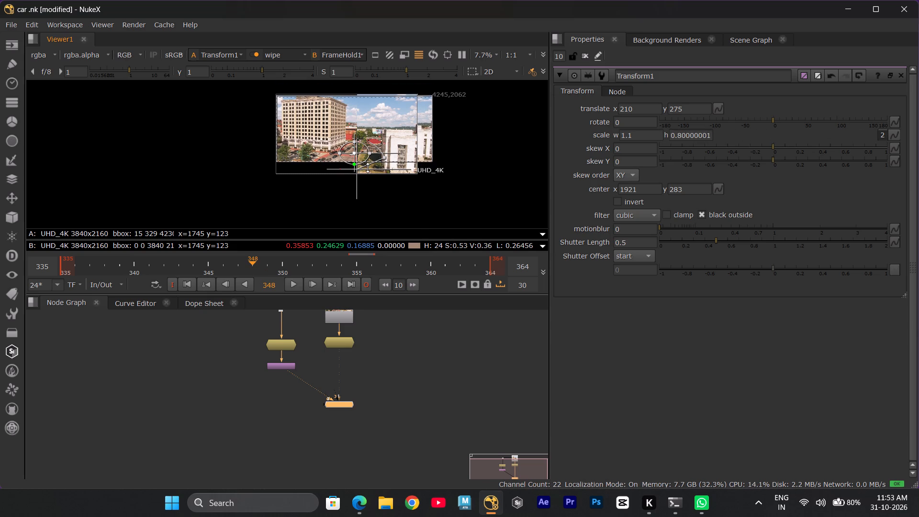
left_click_drag(368, 168, 370, 169)
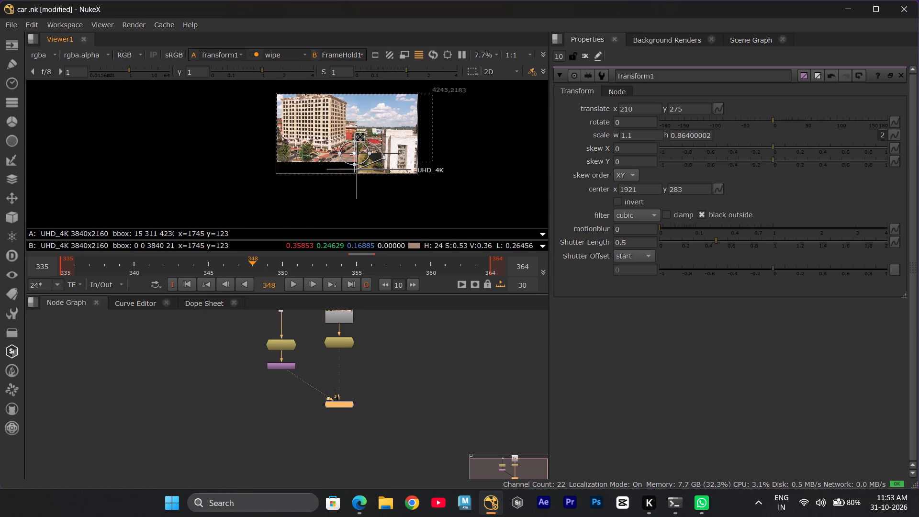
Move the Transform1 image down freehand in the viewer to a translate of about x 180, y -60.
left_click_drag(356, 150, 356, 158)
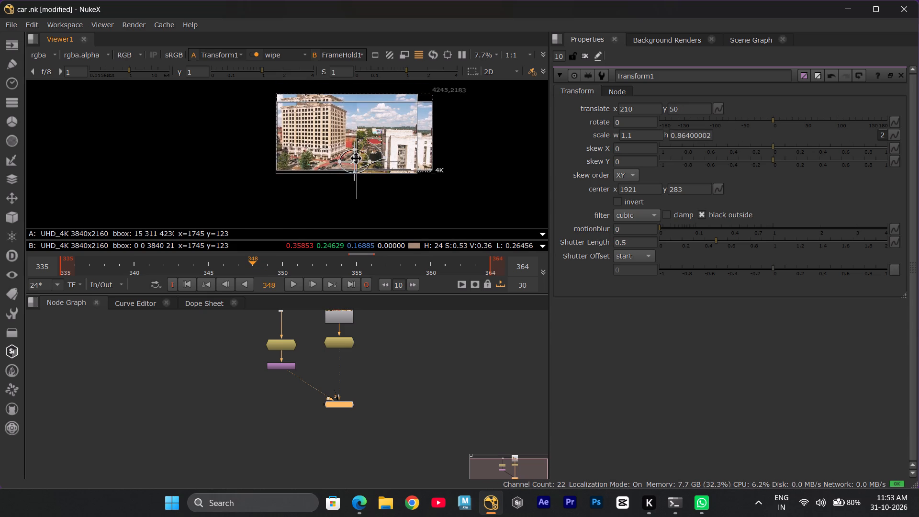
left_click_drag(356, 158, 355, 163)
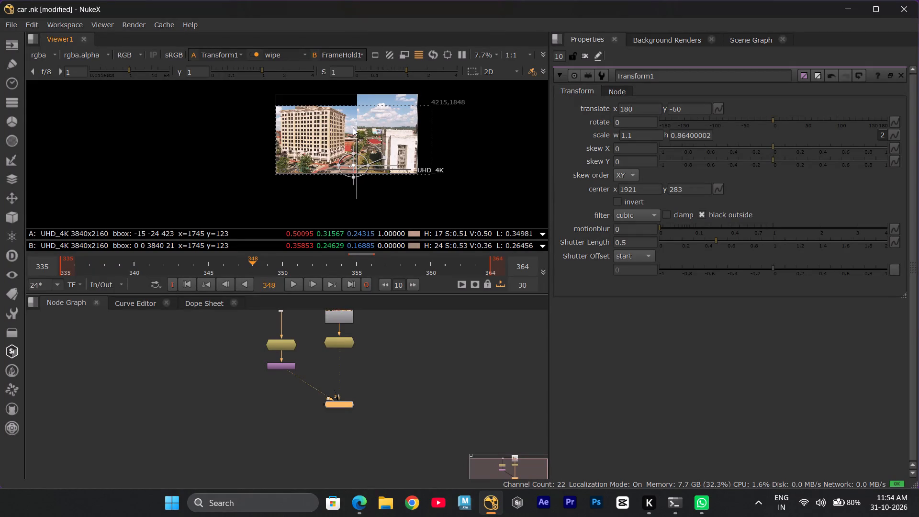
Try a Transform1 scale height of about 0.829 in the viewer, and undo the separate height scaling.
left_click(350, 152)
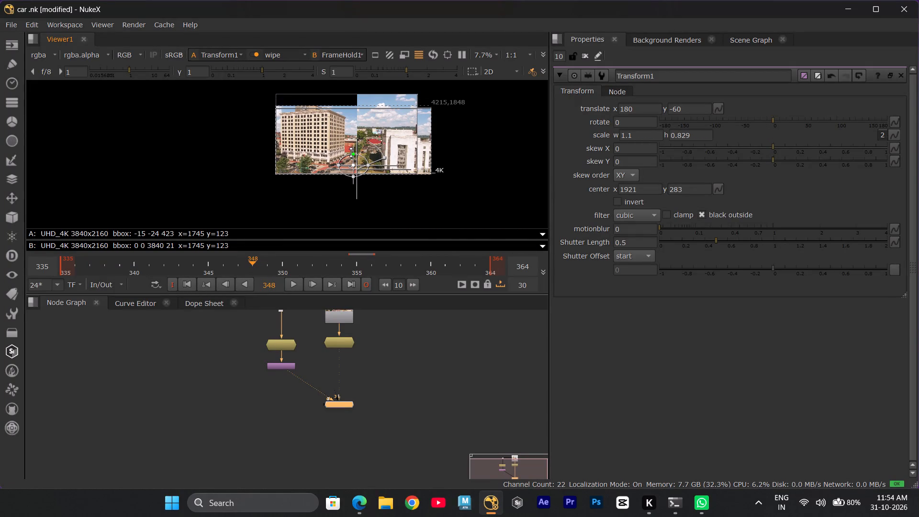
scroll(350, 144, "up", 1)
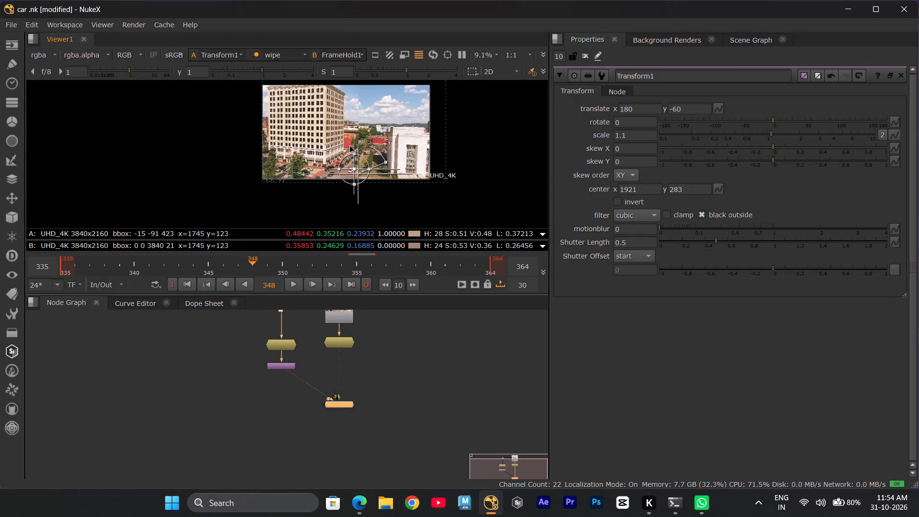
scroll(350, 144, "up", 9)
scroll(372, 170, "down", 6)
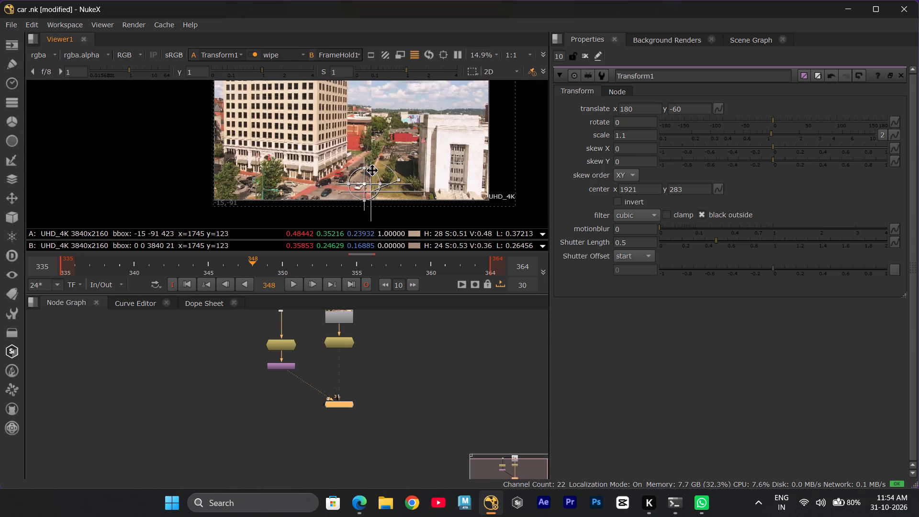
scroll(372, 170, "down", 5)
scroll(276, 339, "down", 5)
Reset Transform1's scale to 1 and split it into separate width and height values.
left_click_drag(235, 326, 322, 382)
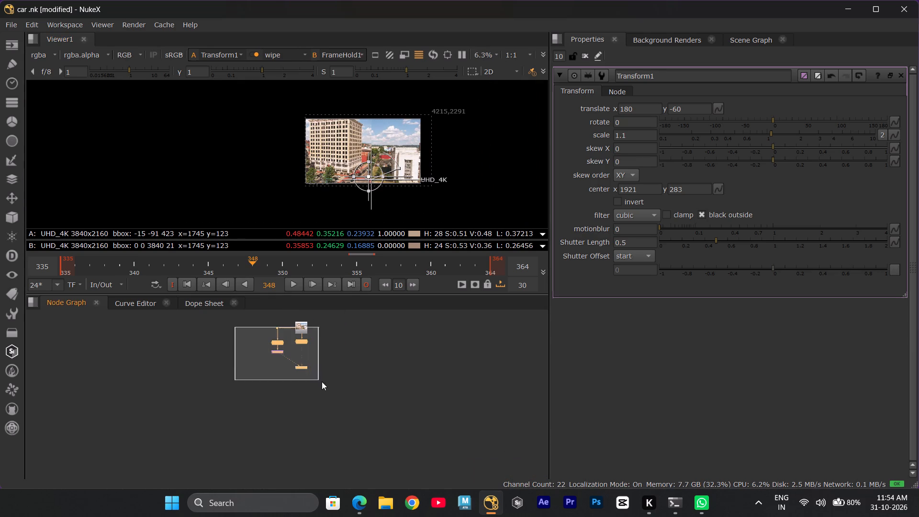
left_click_drag(322, 382, 354, 398)
scroll(269, 351, "up", 11)
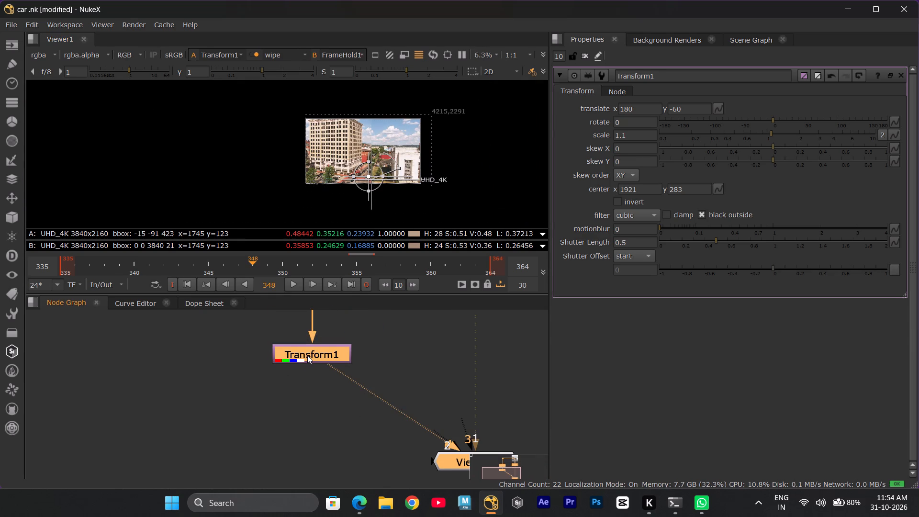
double_click(307, 355)
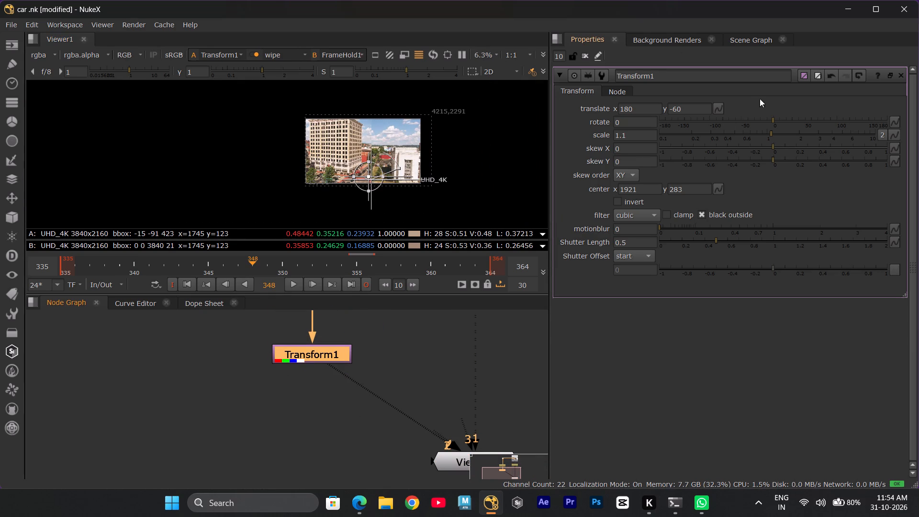
right_click(753, 97)
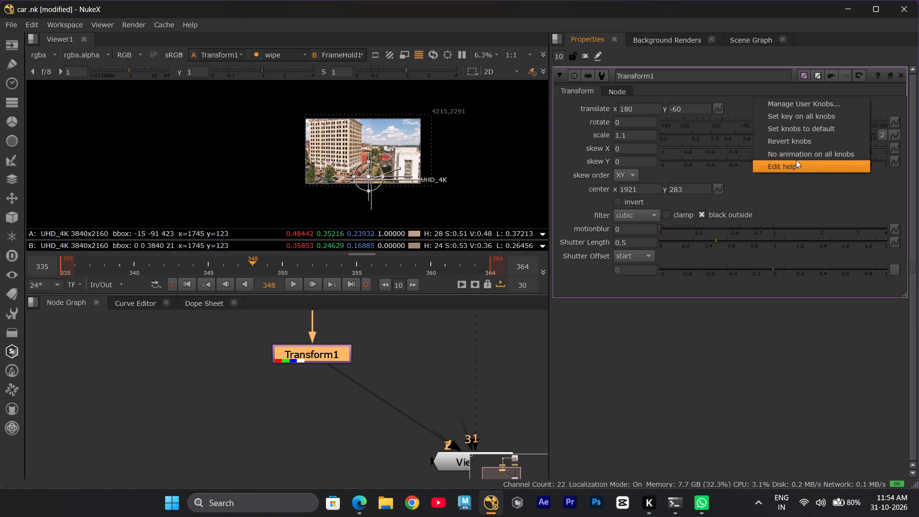
left_click(879, 108)
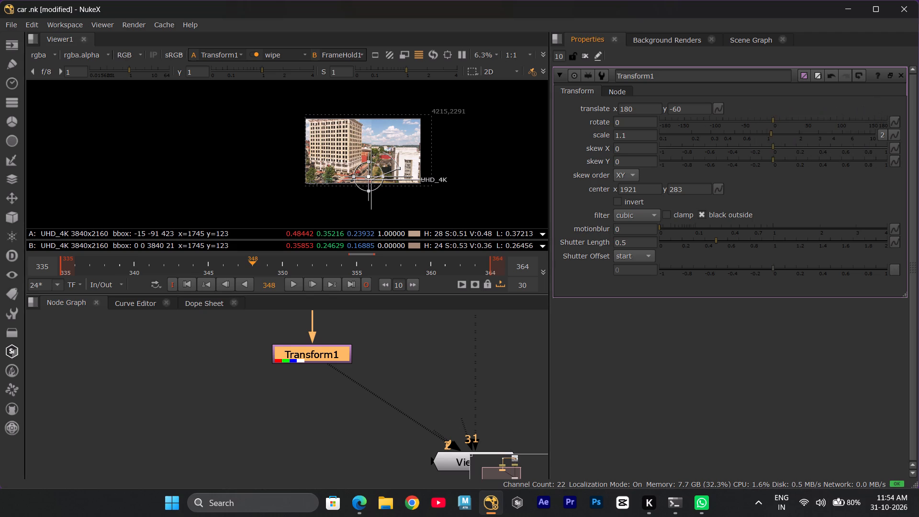
left_click_drag(627, 134, 567, 133)
key("1")
key("Return")
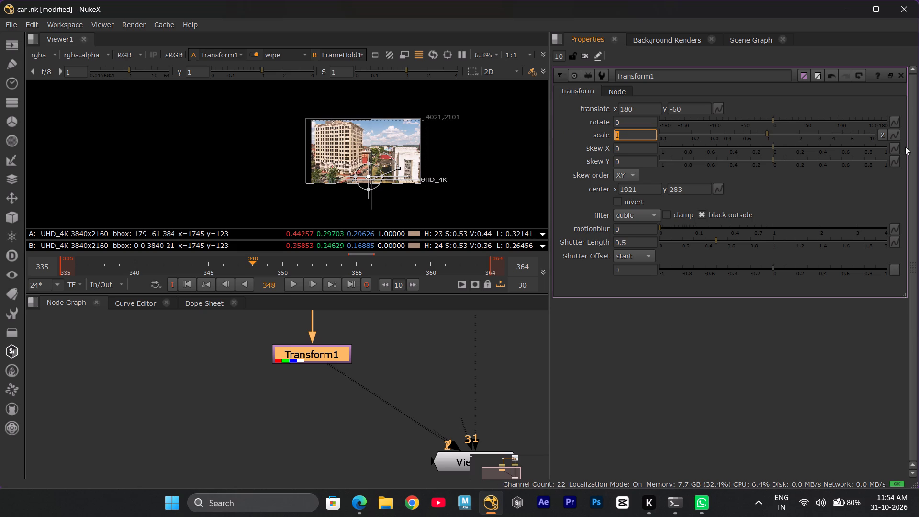
left_click(886, 137)
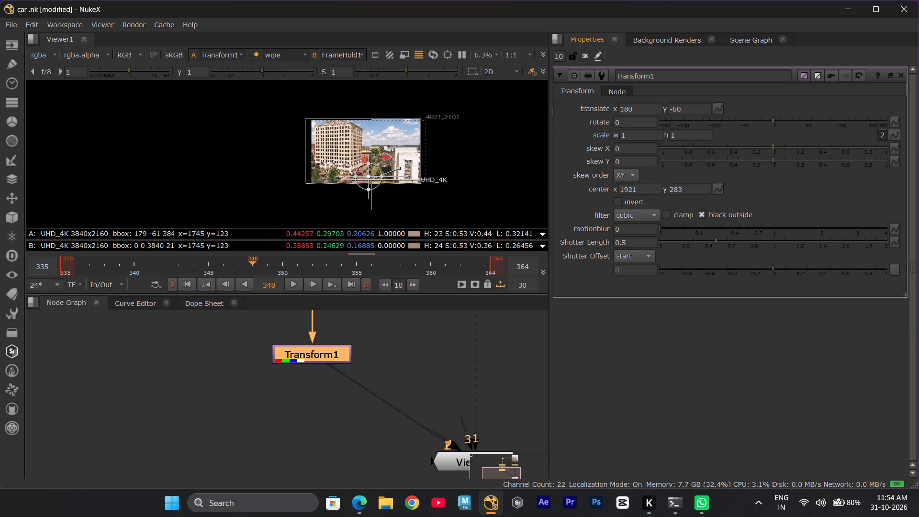
Reset Transform1's translate to x 0 and y 0.
left_click_drag(643, 112, 578, 112)
key("0")
key("Return")
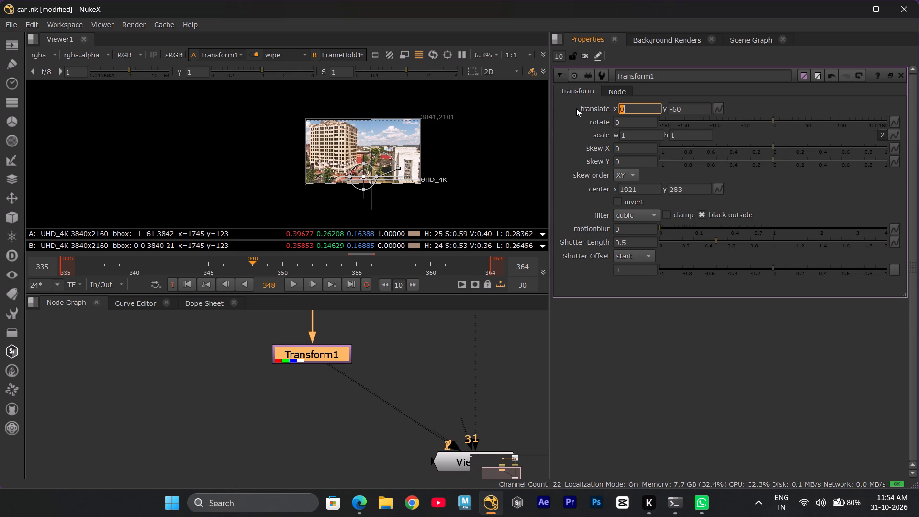
left_click_drag(684, 111, 633, 90)
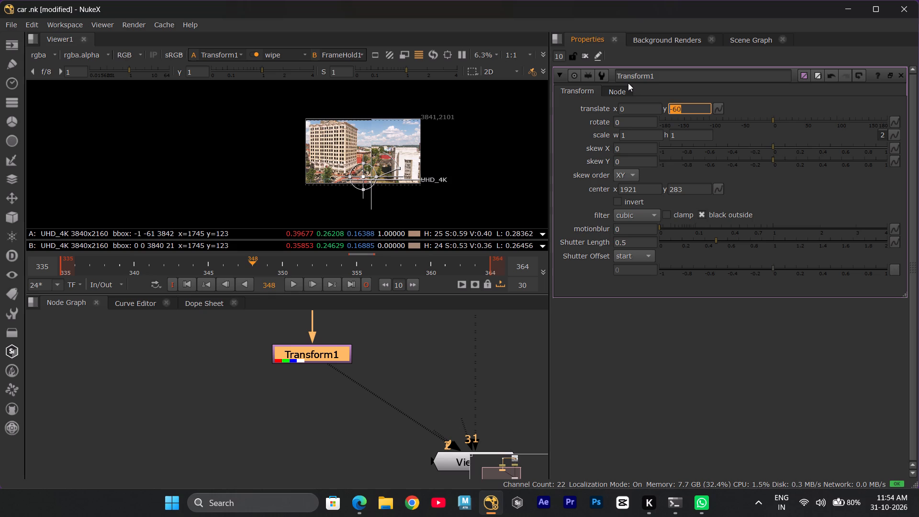
key("0")
key("Return")
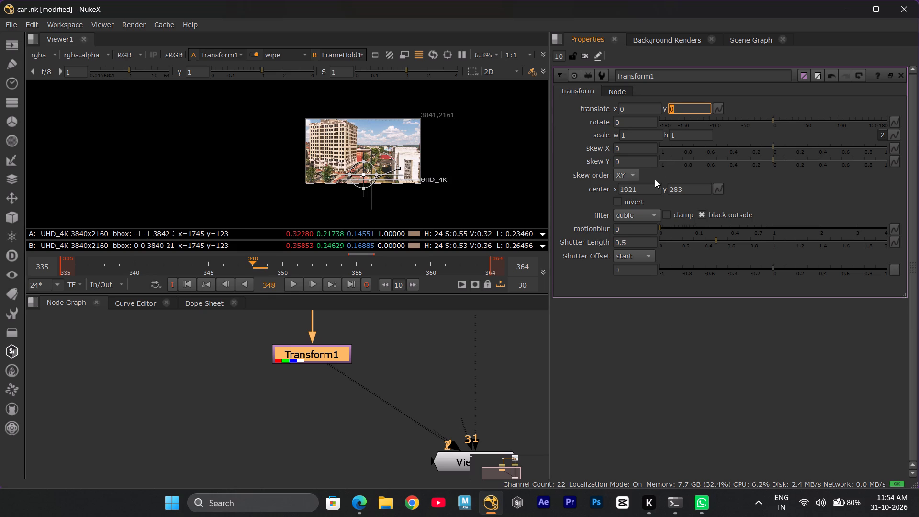
Compare the two held frames around the white car at the junction by shifting the viewer's wipe line across it.
left_click(219, 147)
scroll(347, 172, "up", 7)
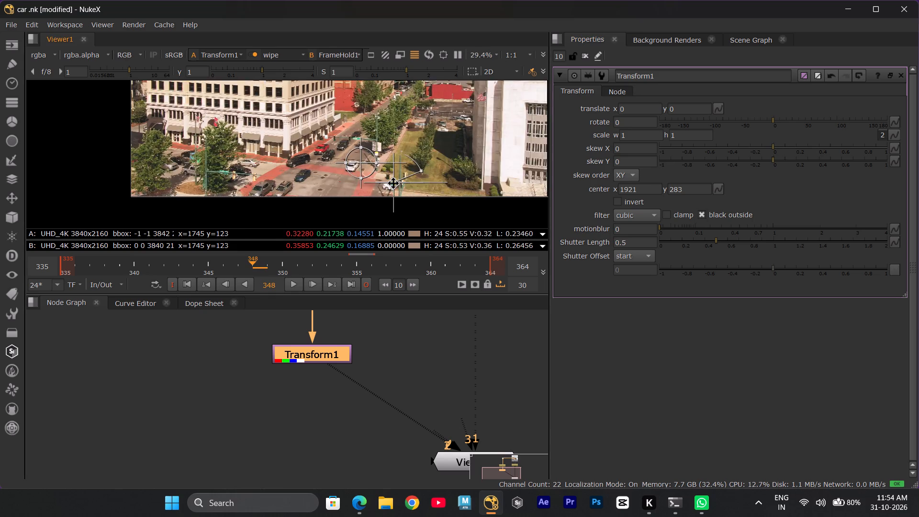
scroll(393, 183, "up", 6)
left_click_drag(395, 182, 299, 181)
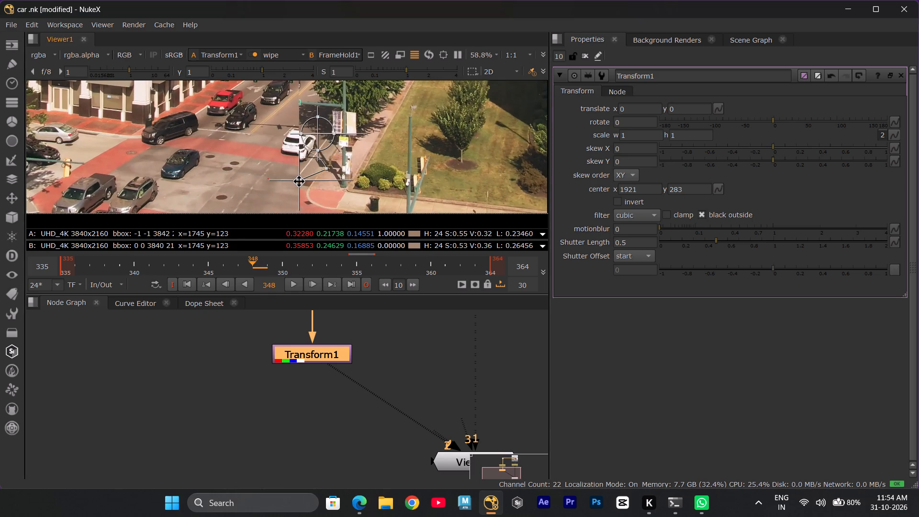
left_click_drag(299, 181, 293, 181)
scroll(297, 155, "up", 4)
scroll(297, 154, "down", 2)
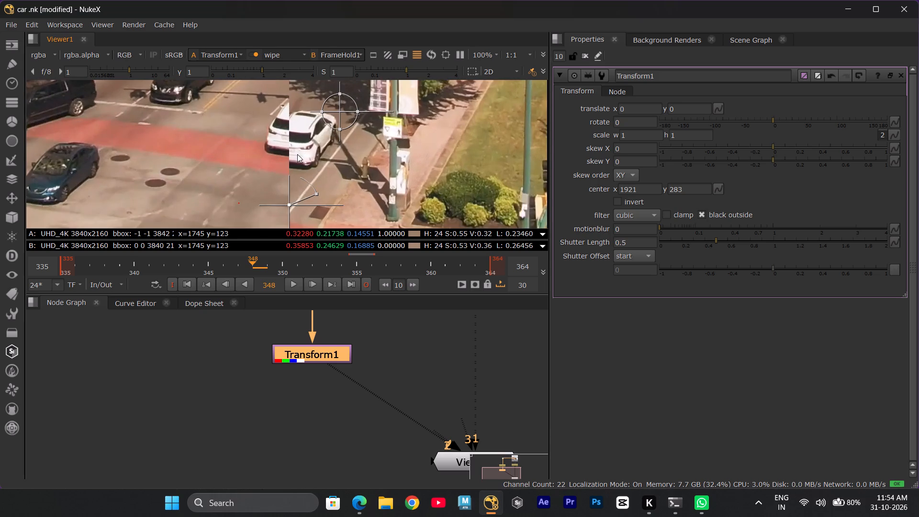
scroll(297, 154, "down", 2)
scroll(302, 151, "up", 2)
middle_click_drag(302, 151, 323, 194)
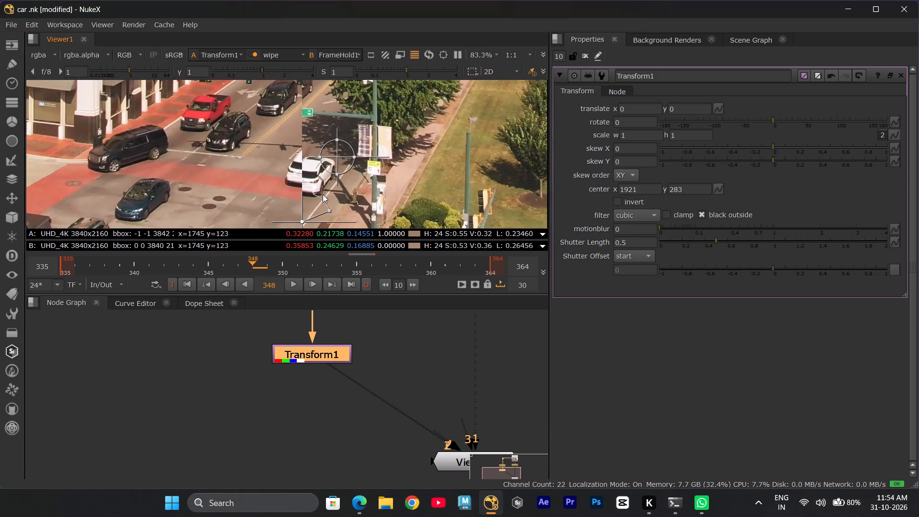
middle_click_drag(323, 194, 324, 215)
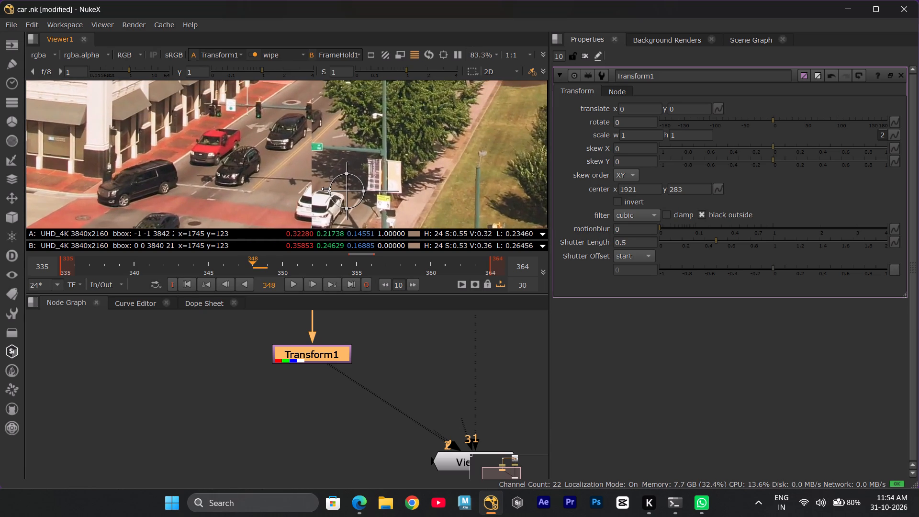
scroll(320, 156, "down", 1)
scroll(321, 213, "down", 1)
middle_click_drag(320, 209, 315, 170)
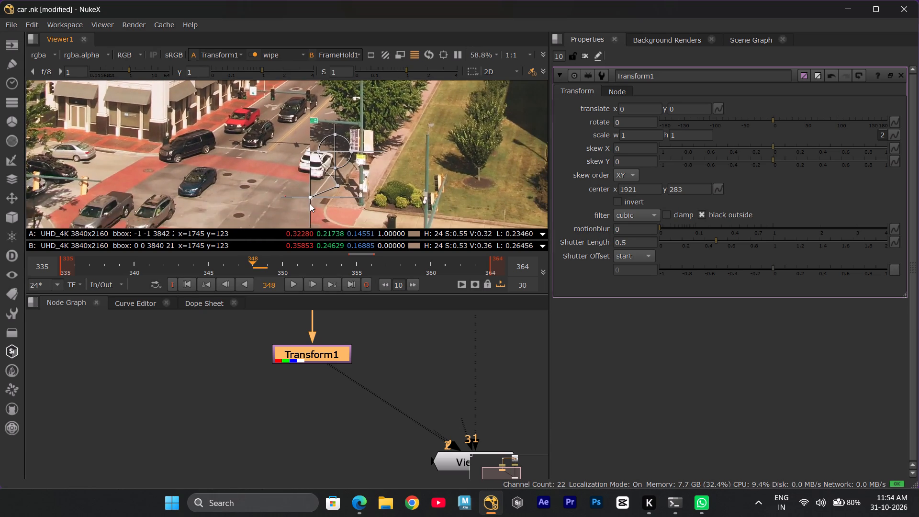
left_click_drag(309, 200, 317, 202)
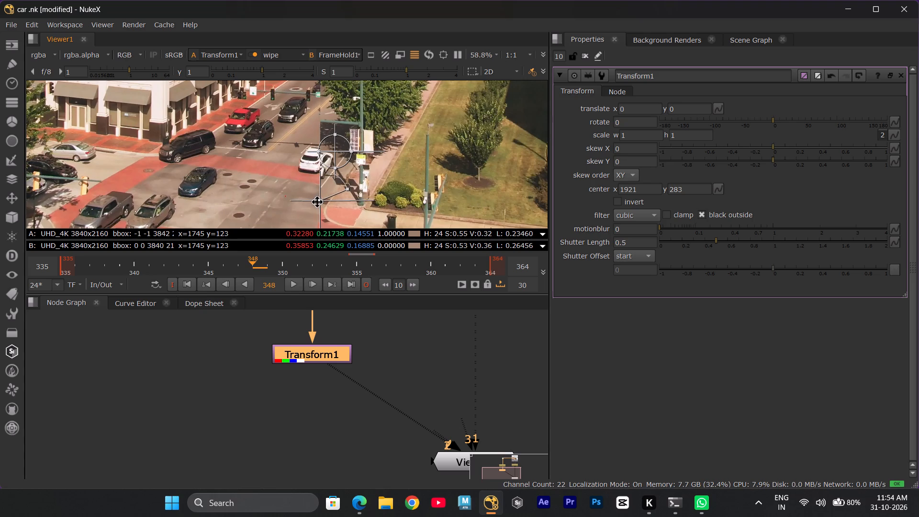
left_click_drag(317, 202, 316, 201)
scroll(337, 122, "up", 3)
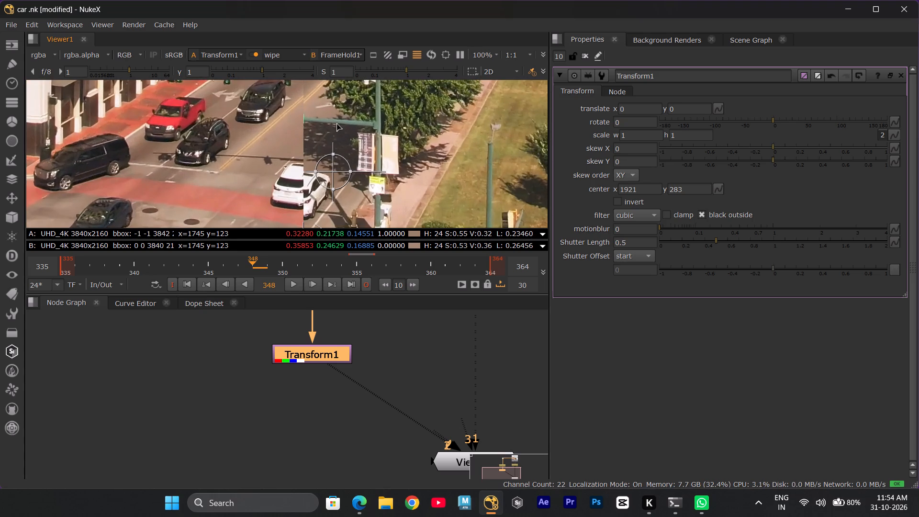
Move the Transform1 image freehand in the viewer to a translate of about x -54, y -90.
left_click(342, 351)
key("2")
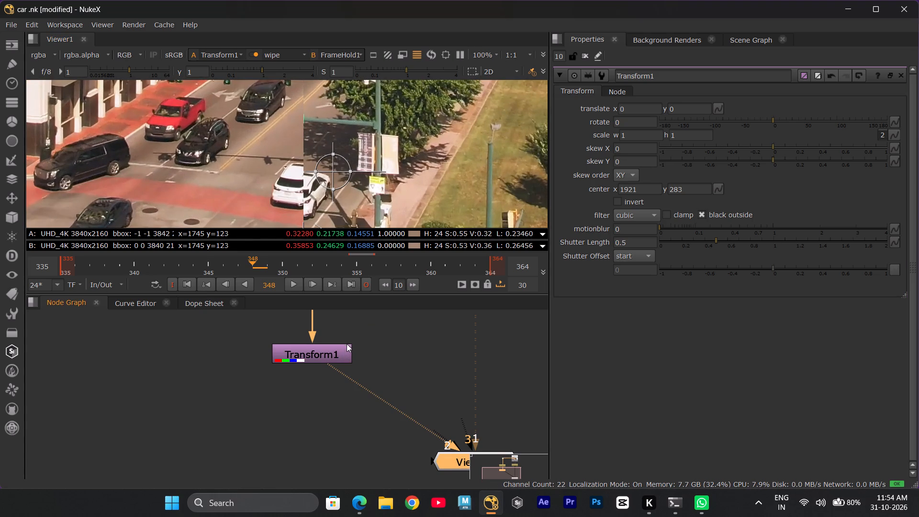
left_click(335, 171)
left_click_drag(334, 171, 337, 164)
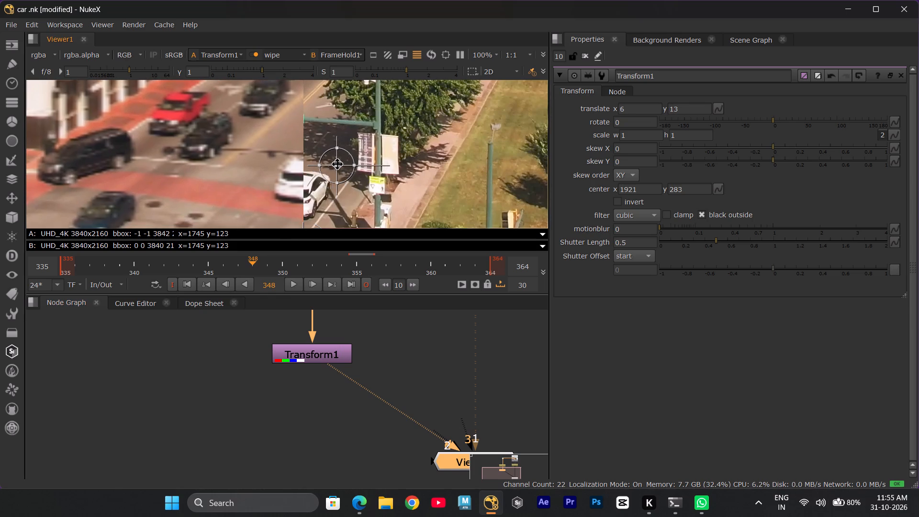
left_click_drag(337, 164, 332, 213)
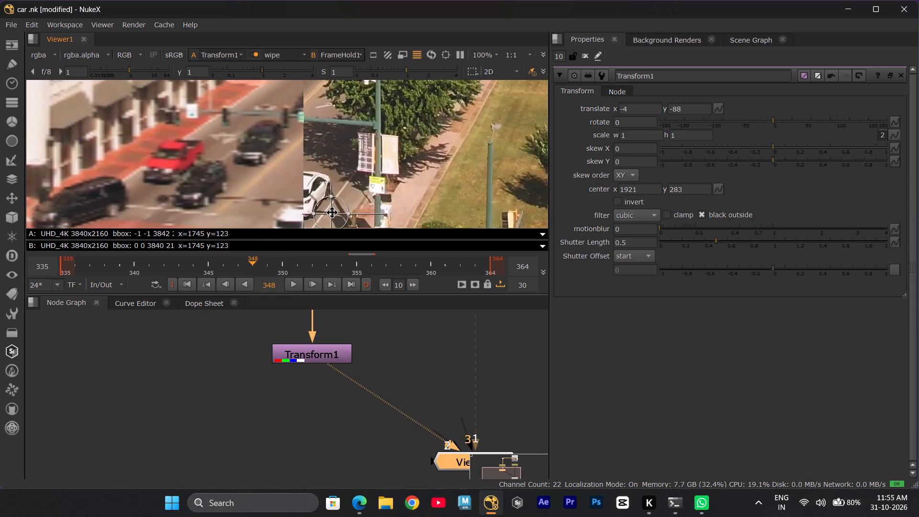
left_click_drag(332, 213, 302, 212)
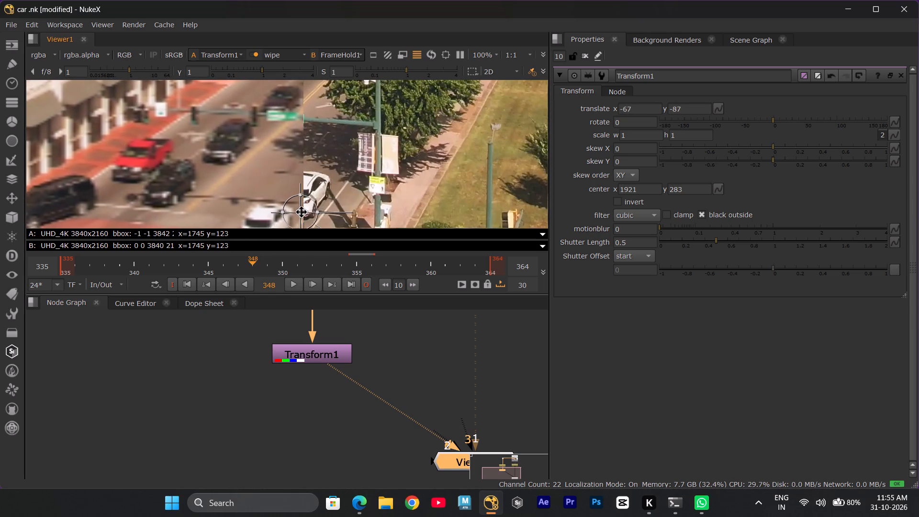
left_click_drag(302, 212, 308, 214)
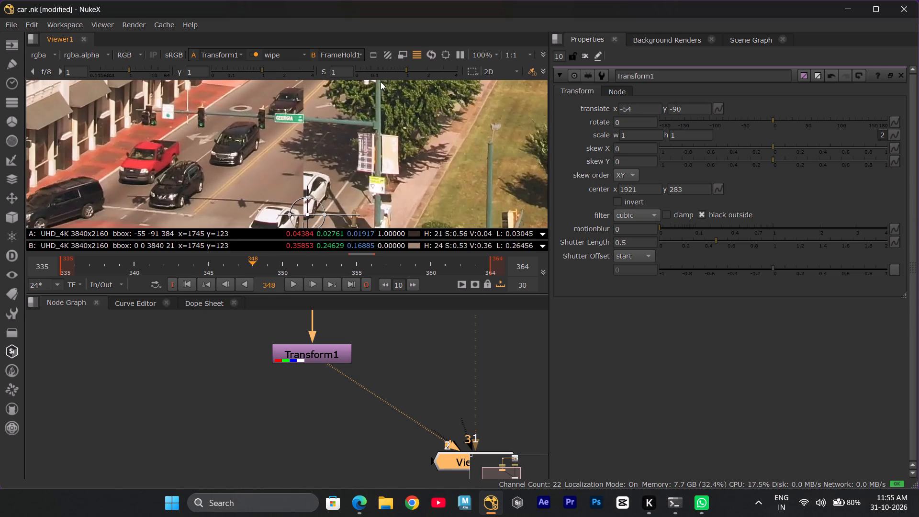
Compare the junction across the wipe line and nudge the Transform1 image to a translate of about x -58, y -103.
middle_click_drag(373, 133, 385, 94)
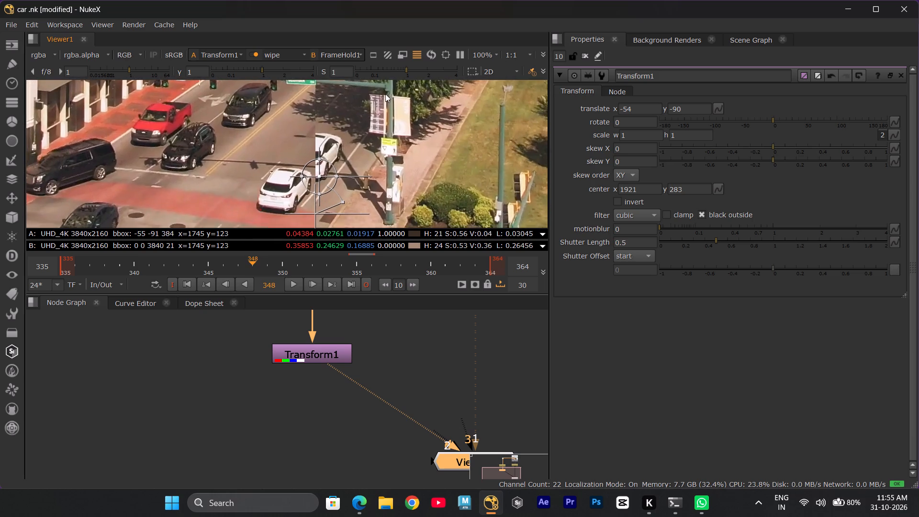
middle_click_drag(385, 94, 418, 56)
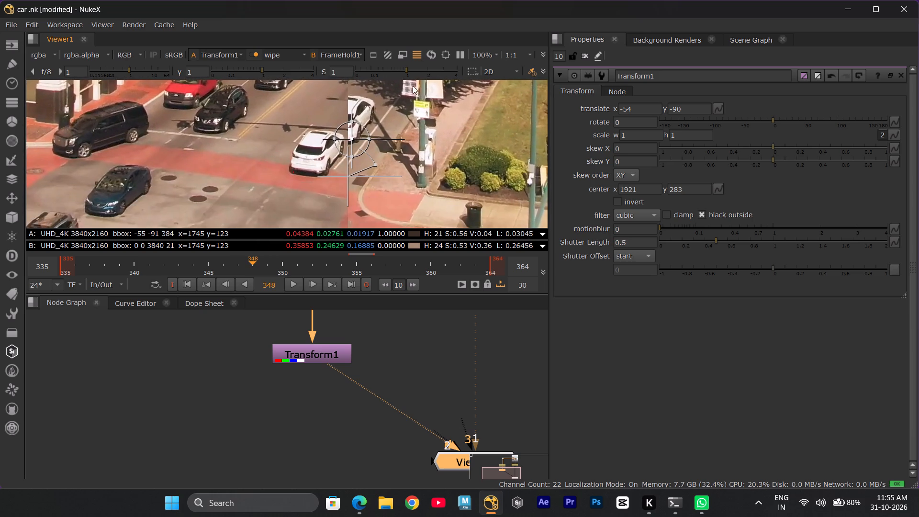
middle_click_drag(403, 132, 407, 207)
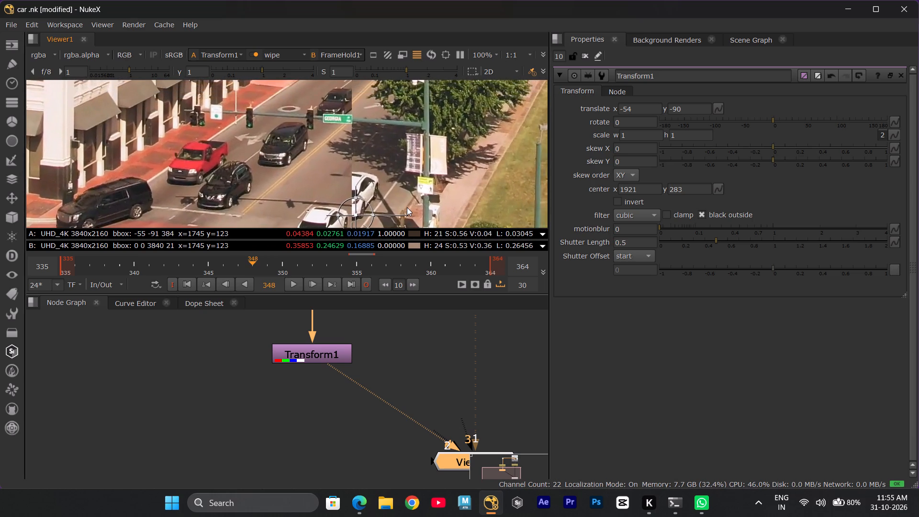
middle_click_drag(407, 207, 408, 165)
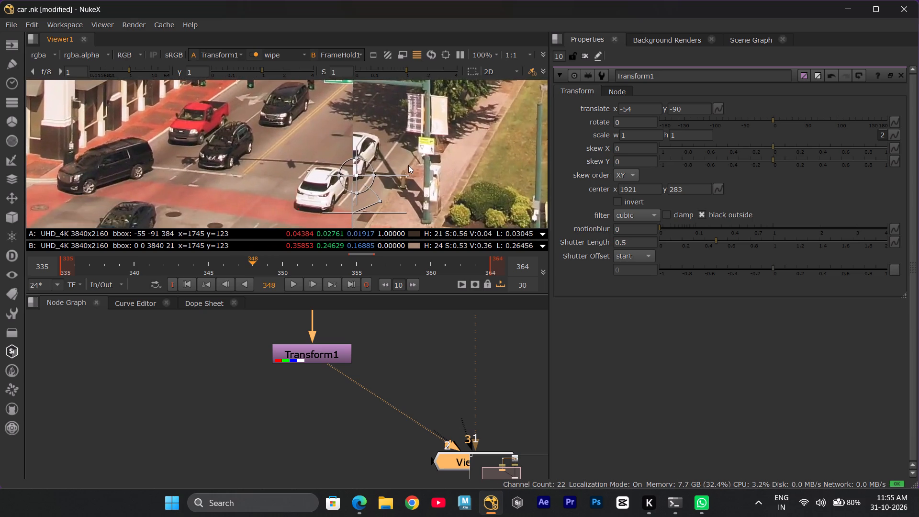
middle_click_drag(408, 165, 414, 140)
left_click_drag(364, 149, 363, 155)
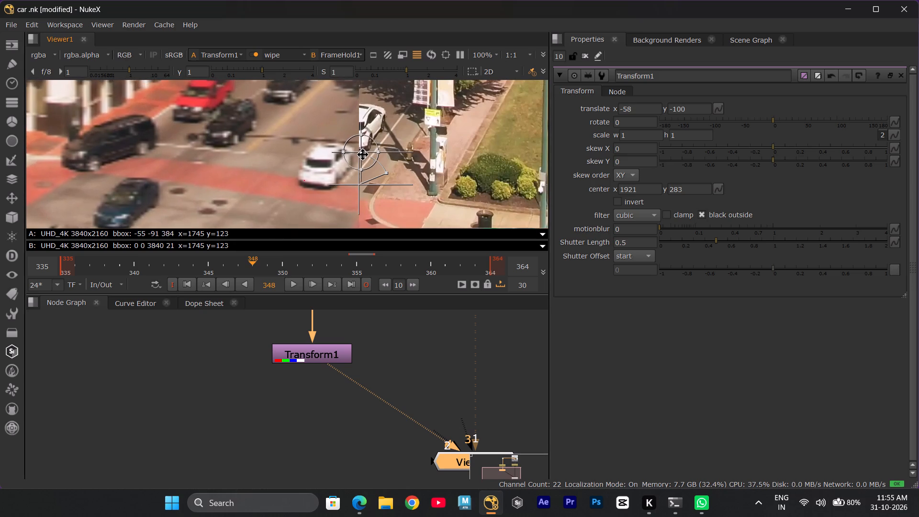
left_click_drag(363, 155, 363, 155)
Move and nudge the Transform1 image in the viewer to a translate of x -56, y -91.
middle_click_drag(389, 116, 403, 184)
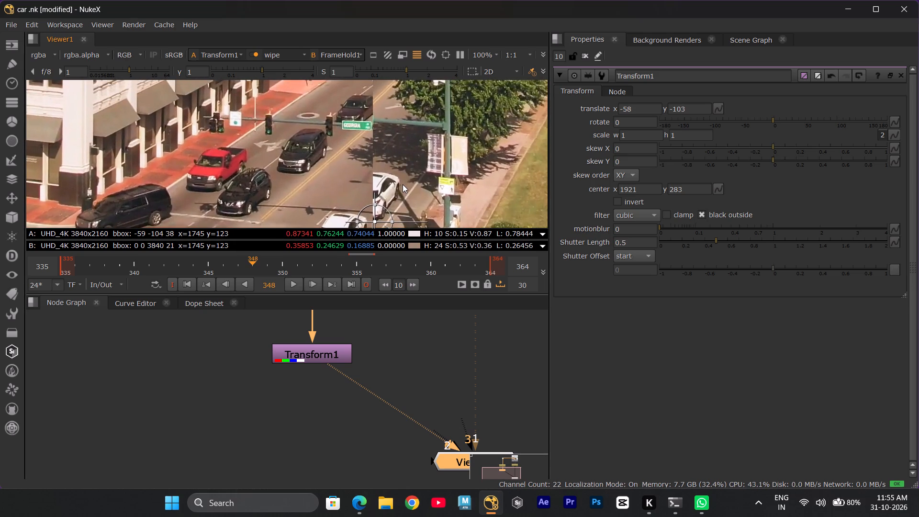
middle_click_drag(403, 184, 407, 138)
left_click_drag(382, 179, 381, 179)
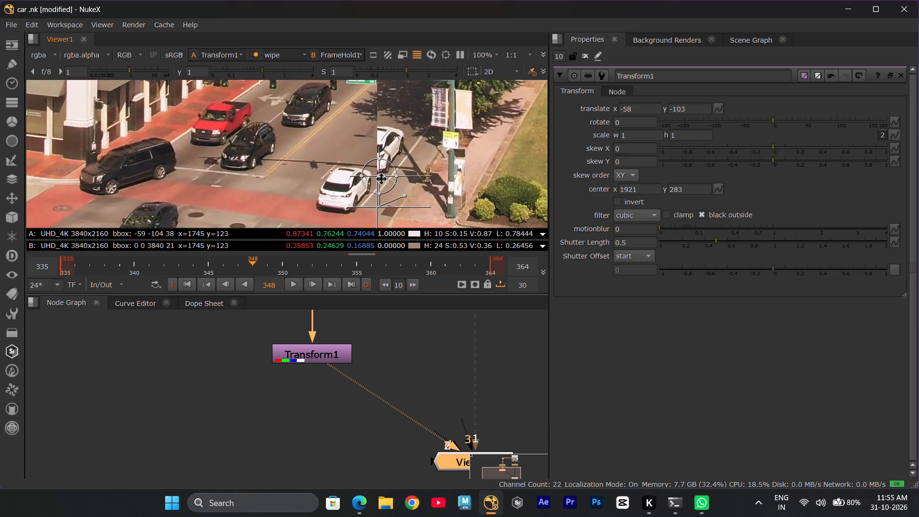
left_click_drag(381, 179, 381, 168)
middle_click_drag(395, 112, 407, 165)
left_click_drag(390, 214, 391, 215)
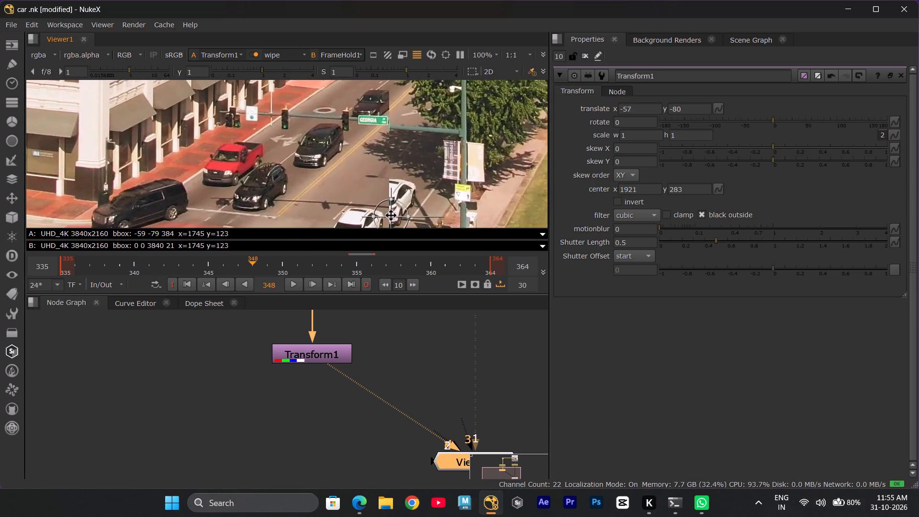
left_click_drag(391, 215, 392, 219)
type("222")
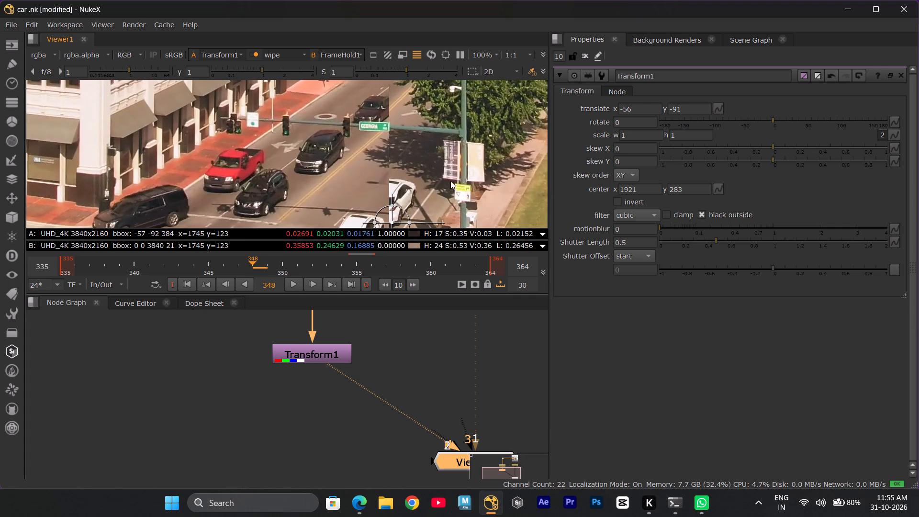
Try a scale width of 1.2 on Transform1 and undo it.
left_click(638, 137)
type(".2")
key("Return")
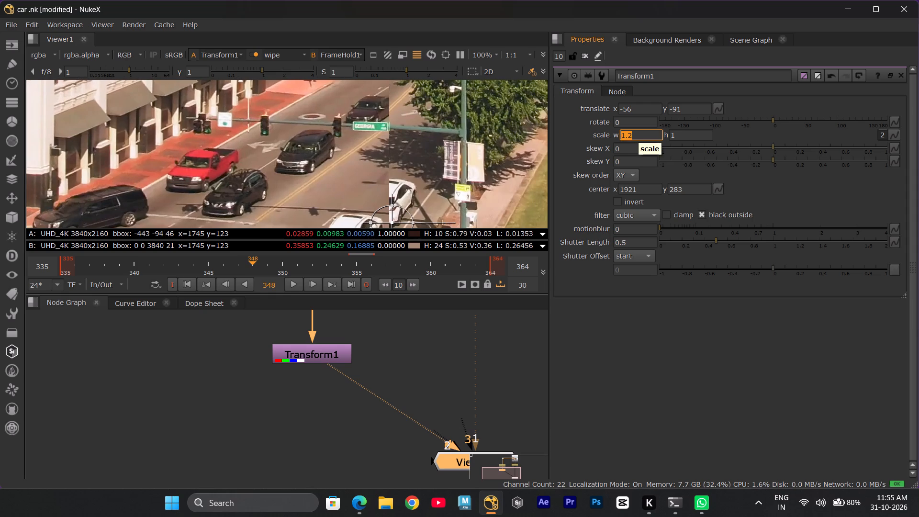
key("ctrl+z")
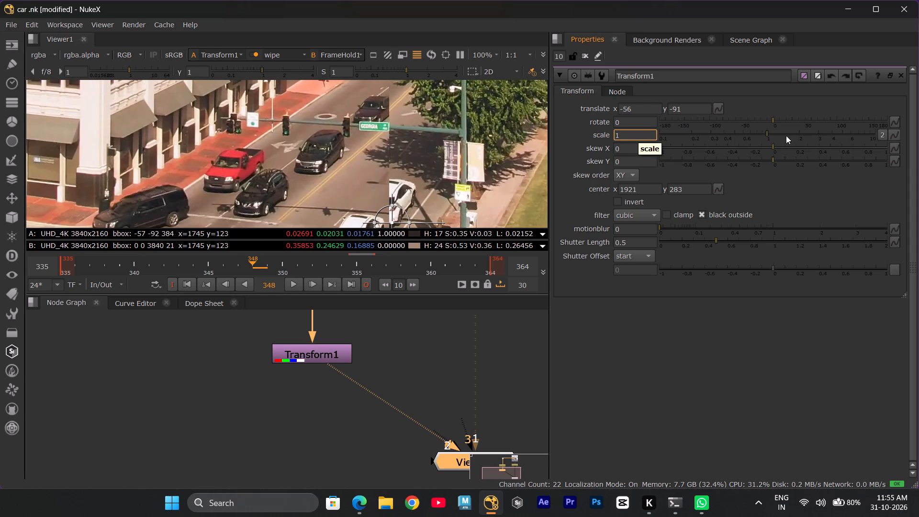
Separate Transform1's scale into width and height and set the height to 1.2.
left_click(884, 135)
left_click(683, 133)
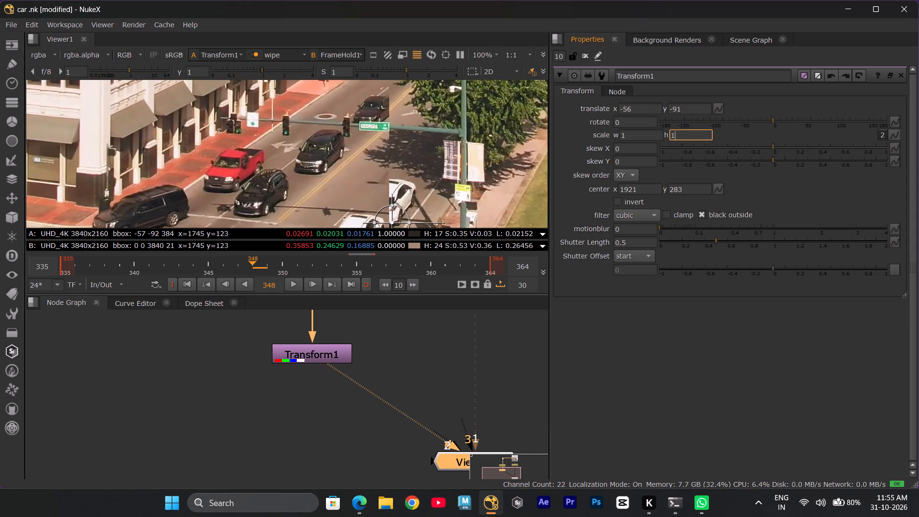
type(".2")
key("Return")
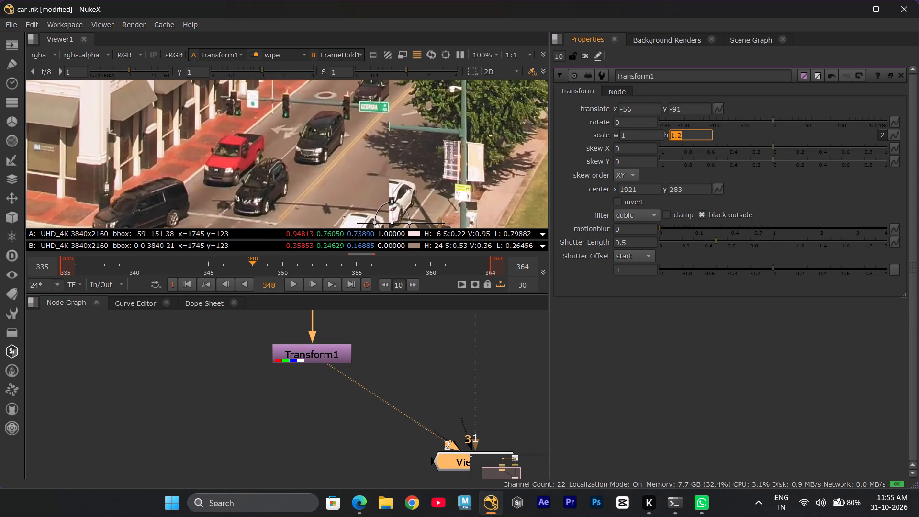
Nudge the Transform1 image downward against the wipe line to a translate y of -132.
scroll(395, 167, "down", 1)
middle_click_drag(393, 160, 406, 124)
left_click(404, 178)
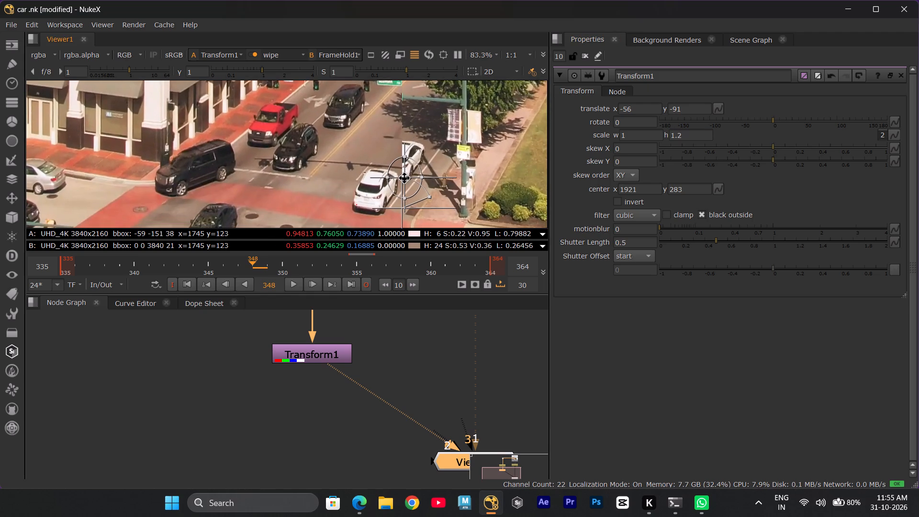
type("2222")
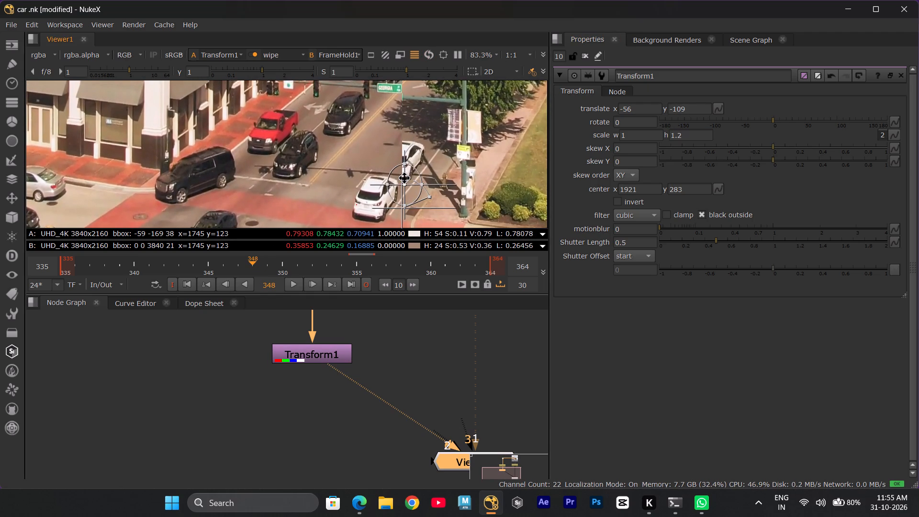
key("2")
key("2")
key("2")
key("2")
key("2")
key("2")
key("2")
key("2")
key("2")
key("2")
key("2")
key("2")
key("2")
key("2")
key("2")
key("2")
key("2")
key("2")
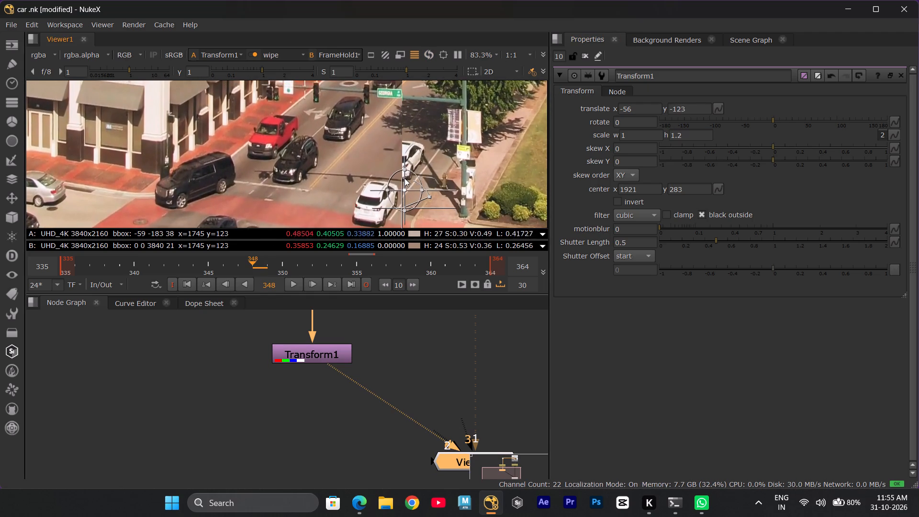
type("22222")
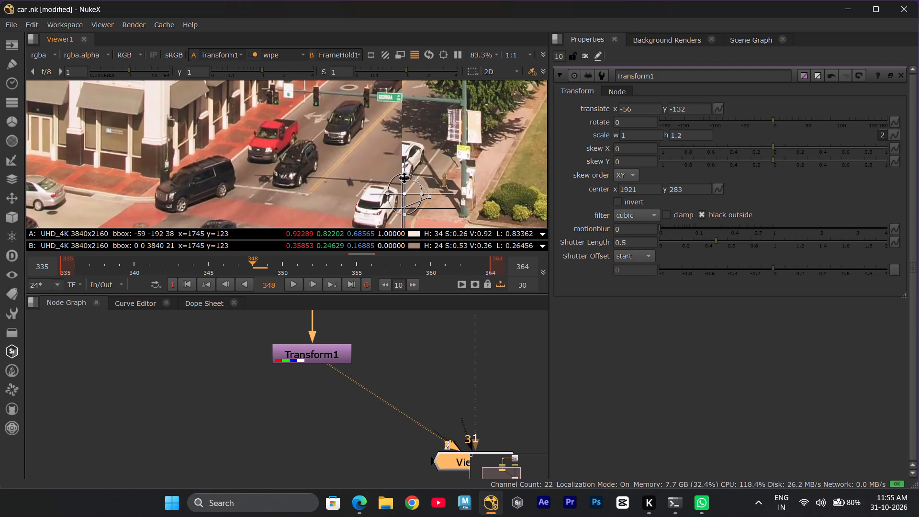
Set Transform1's scale height to 1.1.
left_click(702, 140)
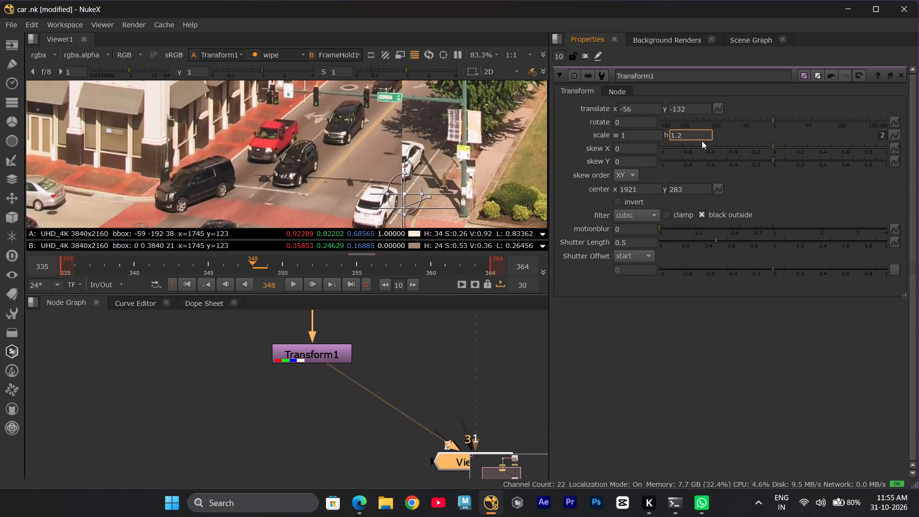
key("BackSpace")
key("1")
key("Return")
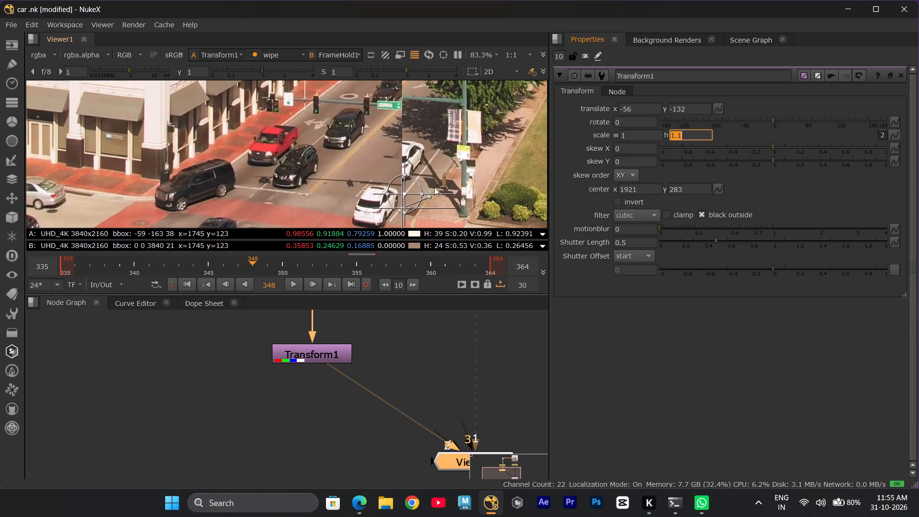
Nudge the Transform1 image upward against the wipe line to a translate y of -107.
left_click(405, 193)
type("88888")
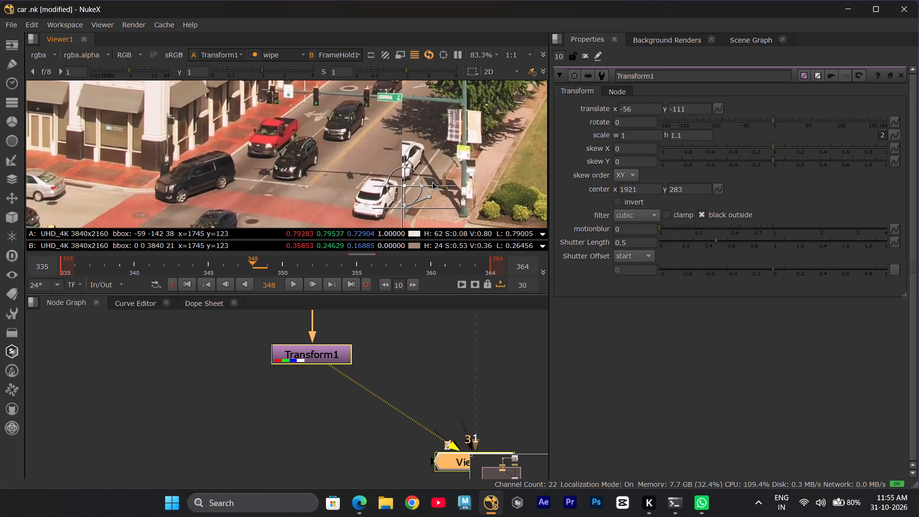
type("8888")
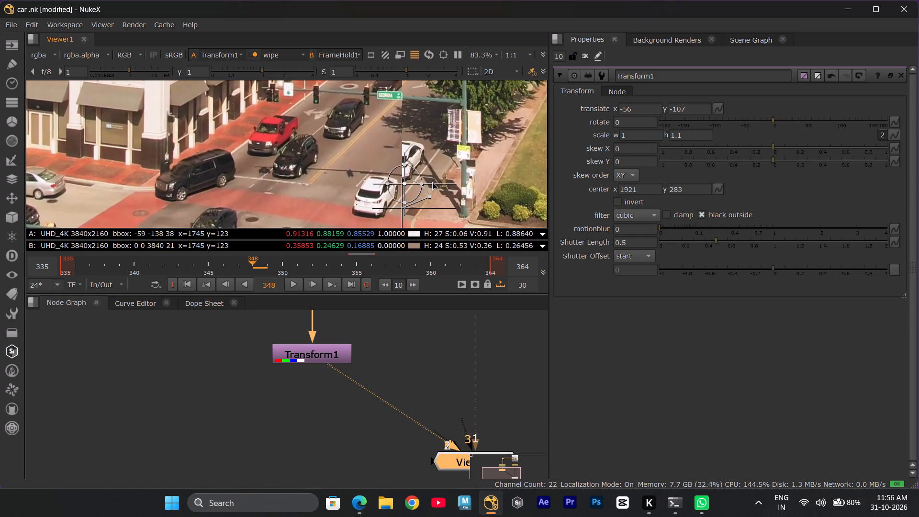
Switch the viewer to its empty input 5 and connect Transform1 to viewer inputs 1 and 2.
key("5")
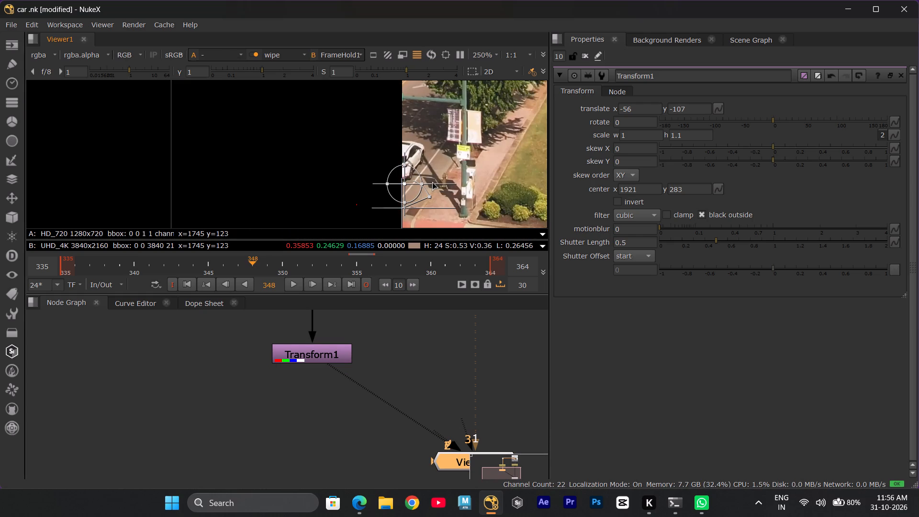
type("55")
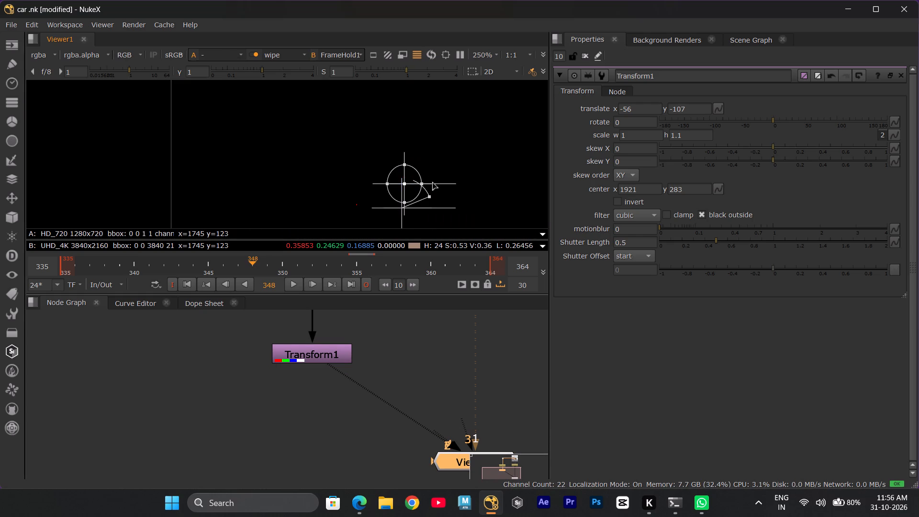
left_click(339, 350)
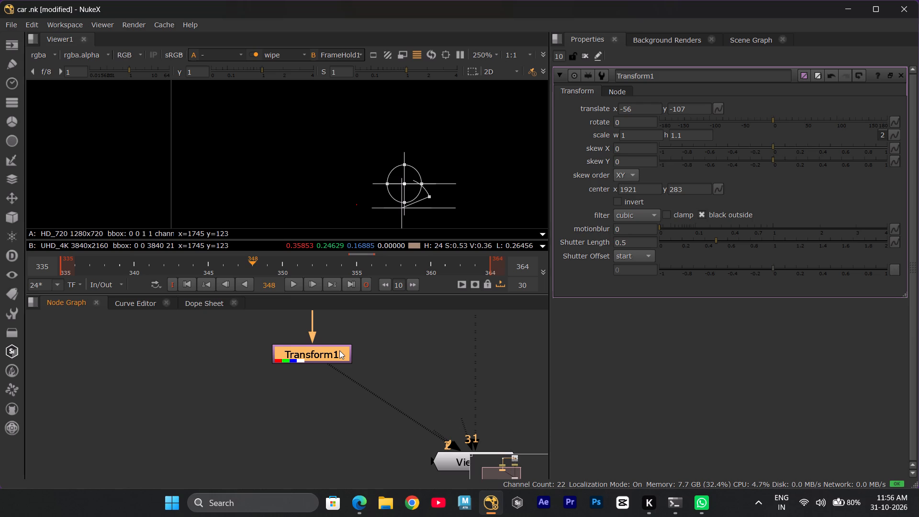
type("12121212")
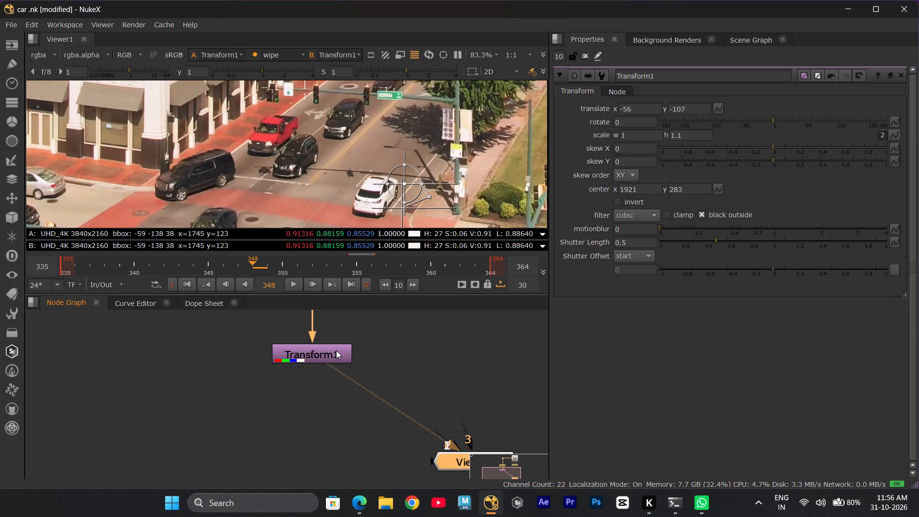
Disconnect the input pipes from the Viewer1 node in the node graph.
scroll(334, 369, "down", 6)
scroll(375, 400, "up", 7)
left_click_drag(381, 403, 343, 361)
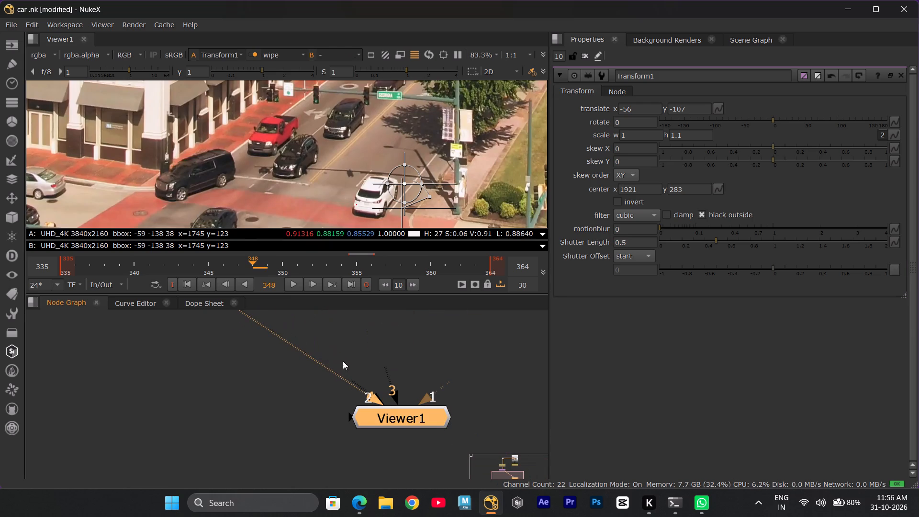
left_click_drag(372, 400, 345, 371)
left_click_drag(376, 402, 342, 362)
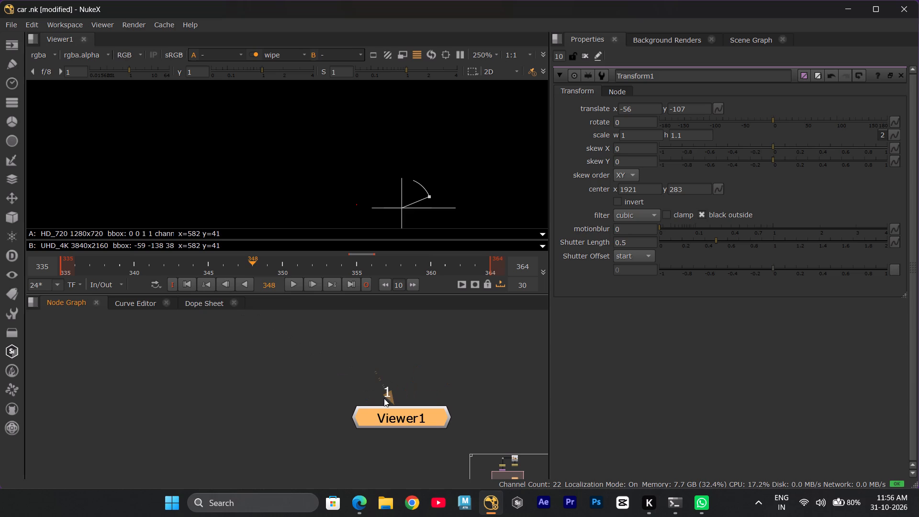
Connect the second branch's frame hold to viewer input 1 and Transform1 to viewer input 2.
scroll(386, 389, "down", 7)
left_click(386, 334)
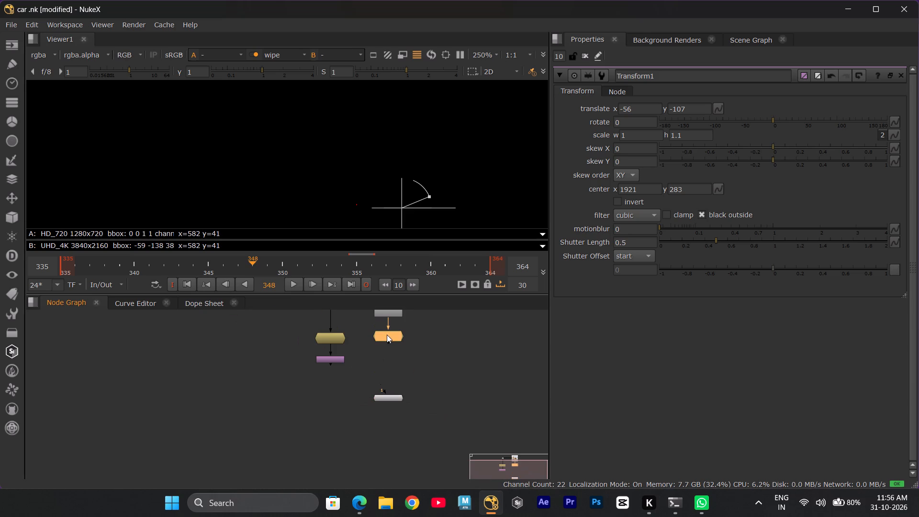
key("1")
left_click(337, 358)
key("2")
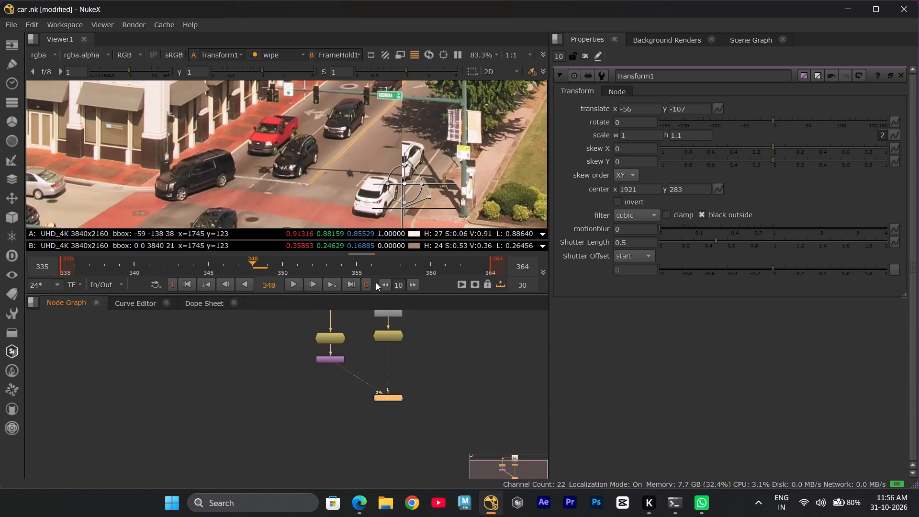
Flip repeatedly between viewer inputs 1 and 2 to compare the frame hold with the transformed frame.
left_click(394, 396)
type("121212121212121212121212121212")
Move Transform1's center up to about x 1928, y 439 and nudge the image to a translate y of about -80.
left_click_drag(403, 183, 406, 114, "ctrl")
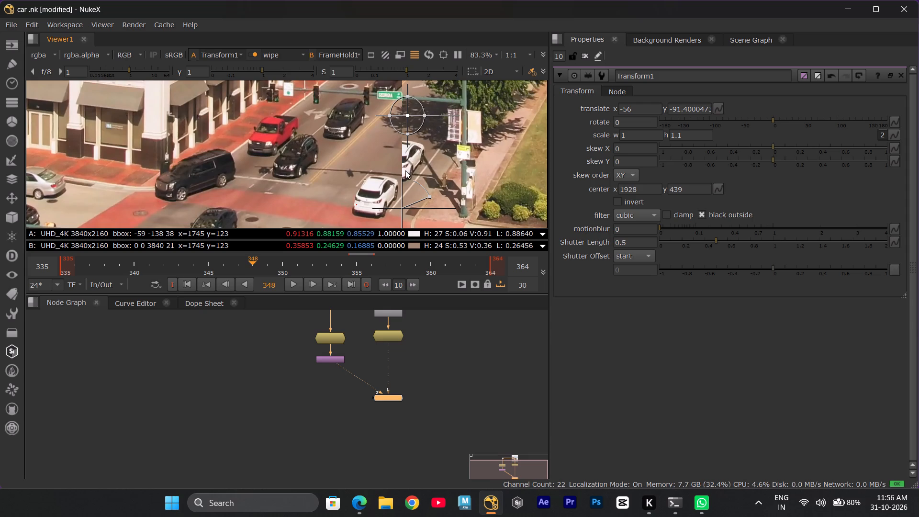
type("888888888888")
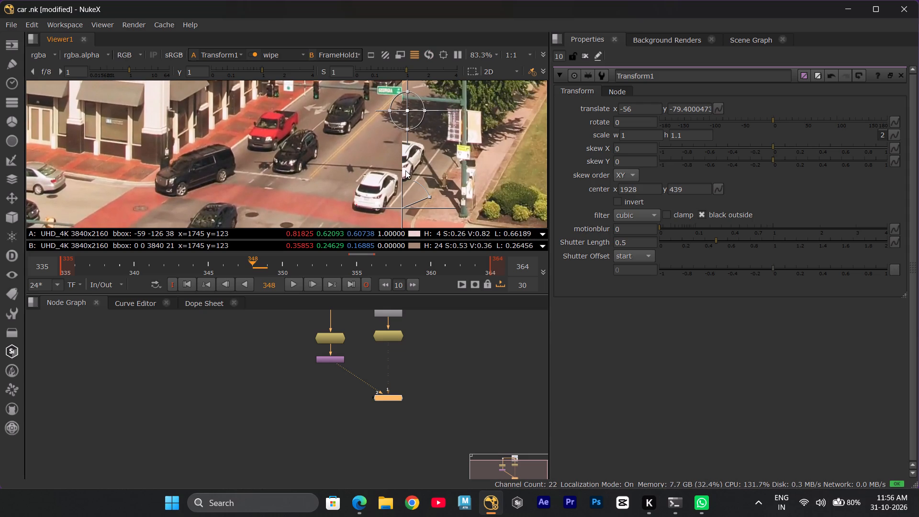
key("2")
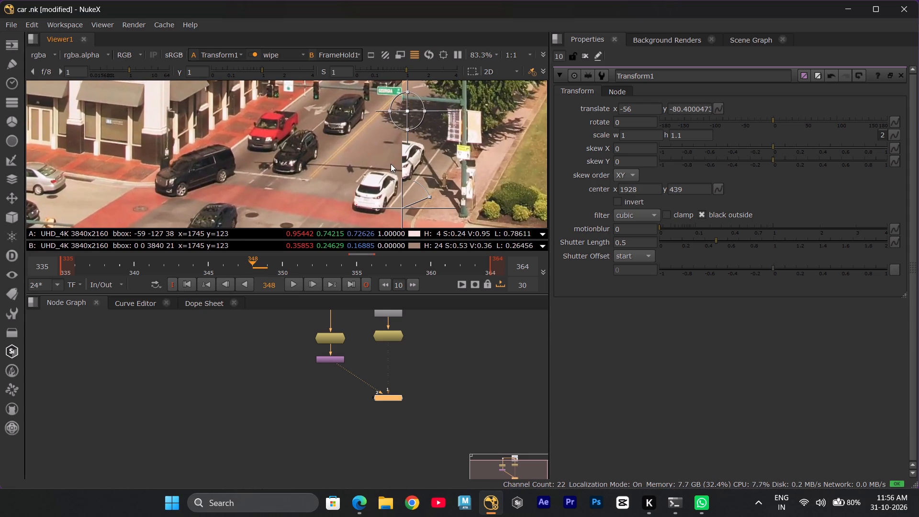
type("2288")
Move Transform1's center down to the crosswalk below the white car, at about x 1900, y 197.
scroll(418, 199, "up", 1)
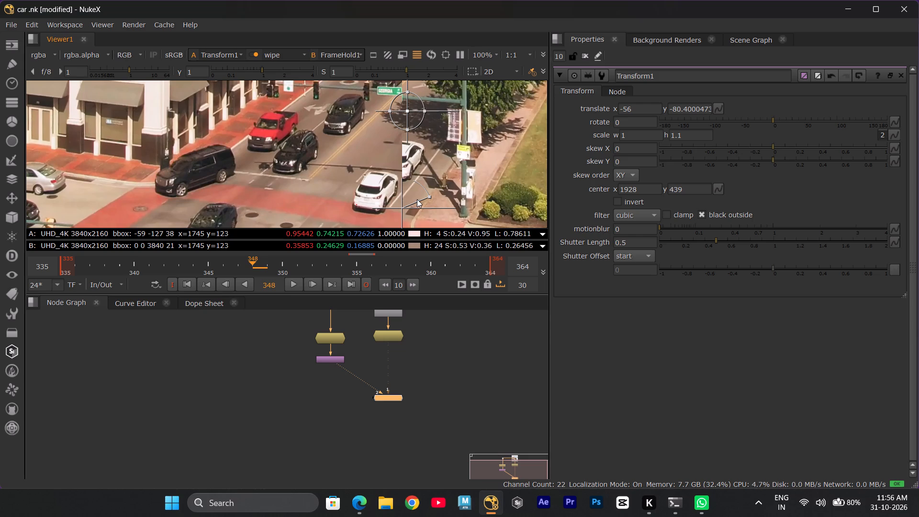
scroll(417, 199, "up", 1)
middle_click_drag(415, 192, 409, 140)
scroll(398, 169, "down", 3)
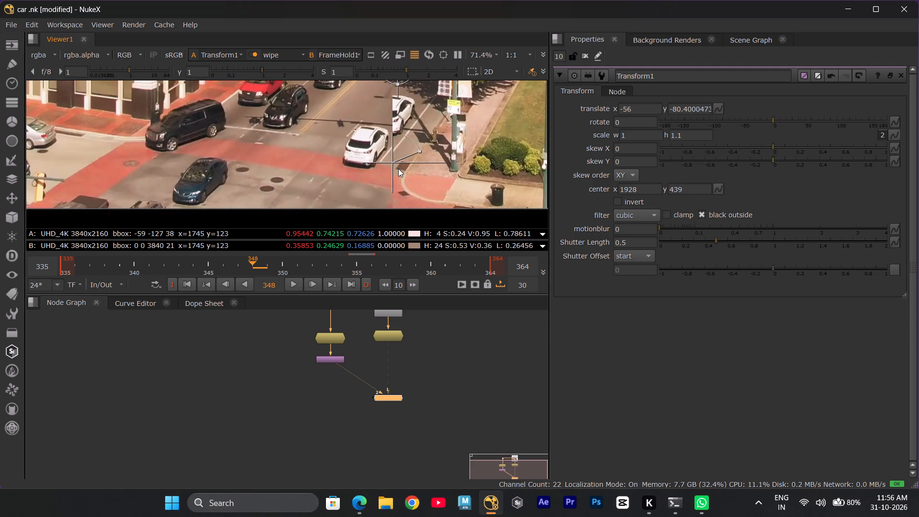
left_click_drag(398, 86, 389, 175, "ctrl")
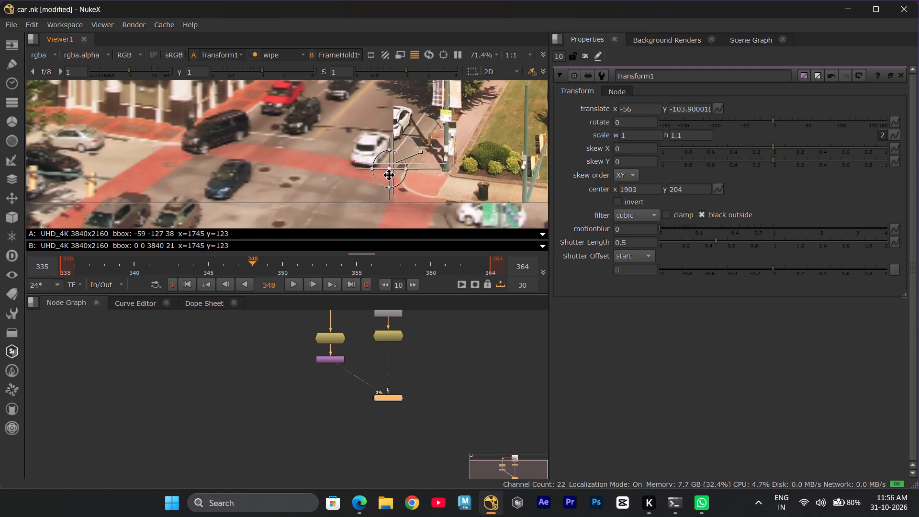
left_click_drag(389, 175, 388, 177, "ctrl")
Nudge Transform1's image down to a translate y of about -123.6 to match the crosswalk.
scroll(403, 180, "up", 5)
middle_click_drag(403, 180, 414, 168)
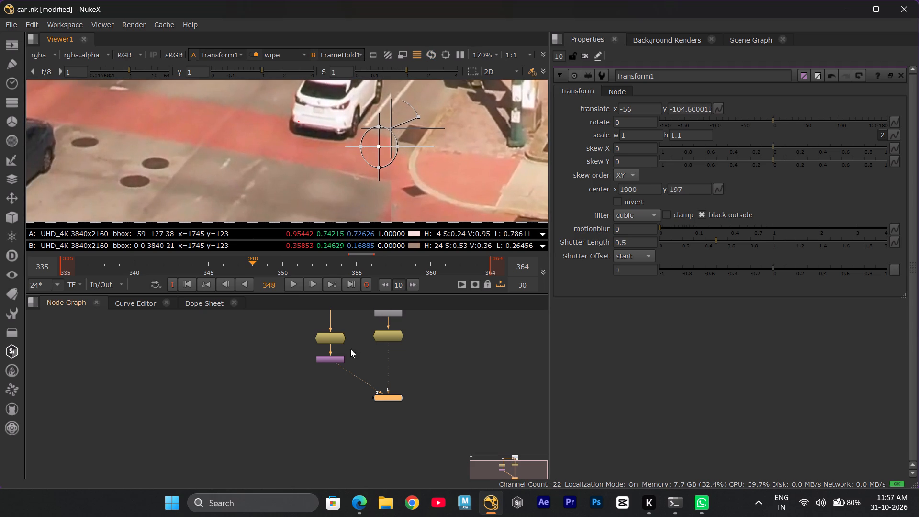
left_click(341, 358)
left_click(381, 149)
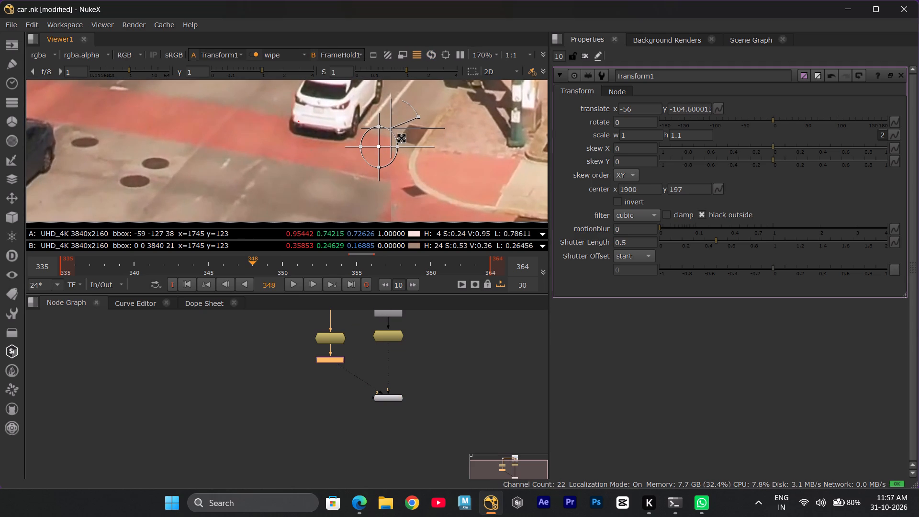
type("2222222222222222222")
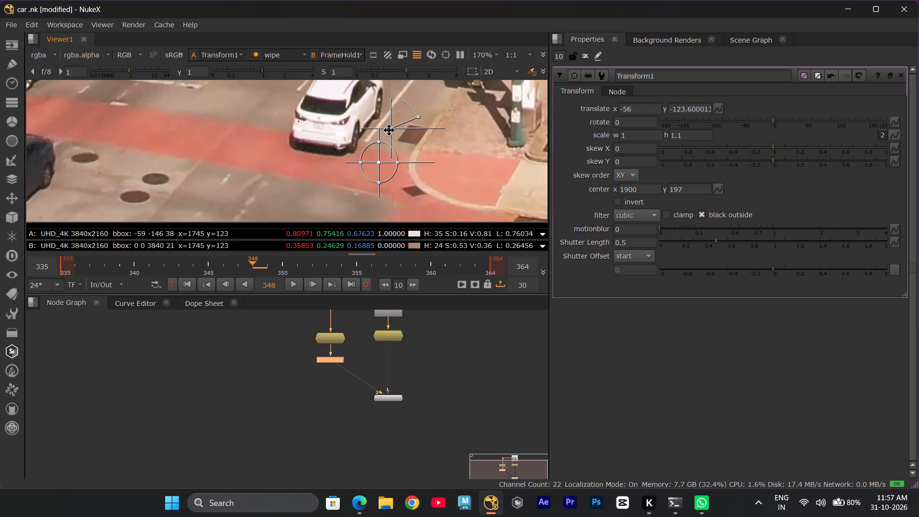
Place the wipe at the curb corner and nudge Transform1 to a translate of x -49, y about -120.6.
left_click_drag(389, 130, 413, 140)
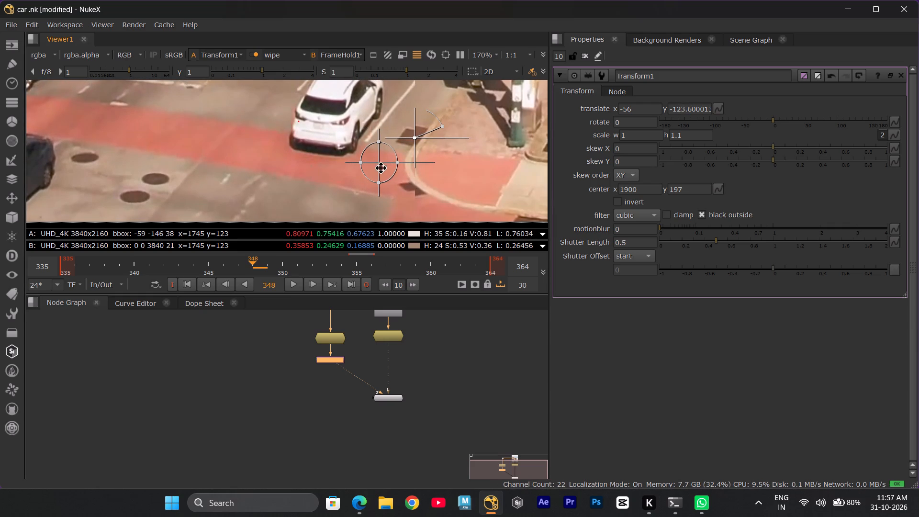
type("88")
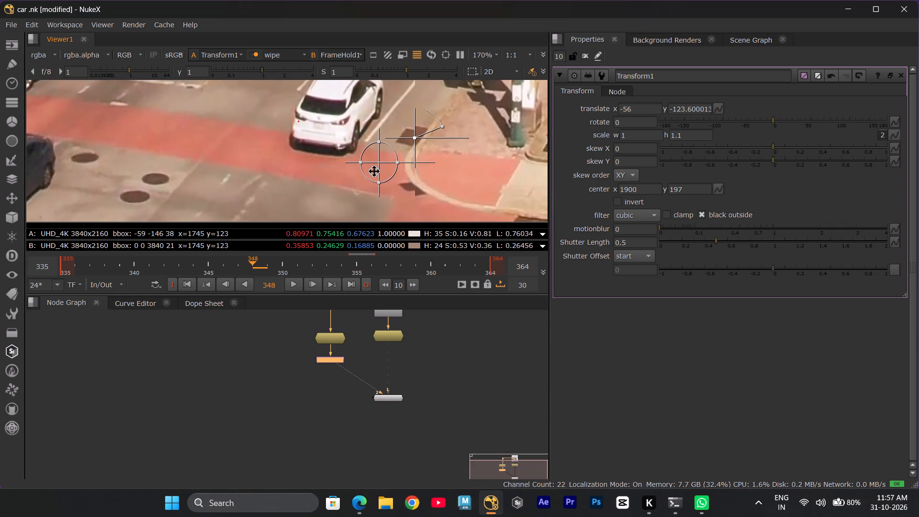
left_click(380, 161)
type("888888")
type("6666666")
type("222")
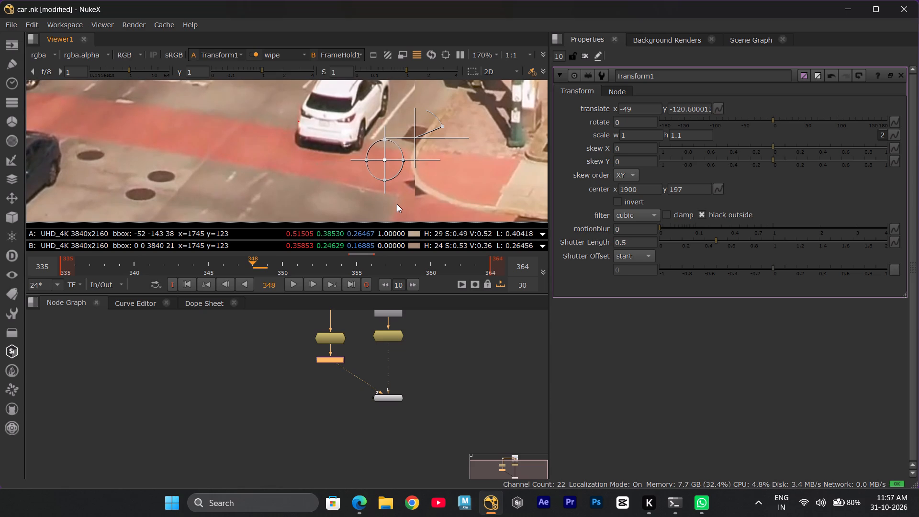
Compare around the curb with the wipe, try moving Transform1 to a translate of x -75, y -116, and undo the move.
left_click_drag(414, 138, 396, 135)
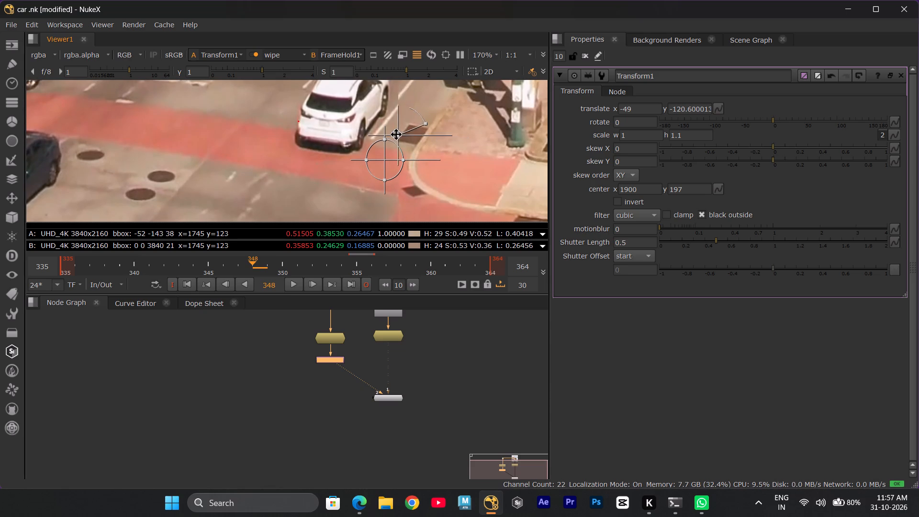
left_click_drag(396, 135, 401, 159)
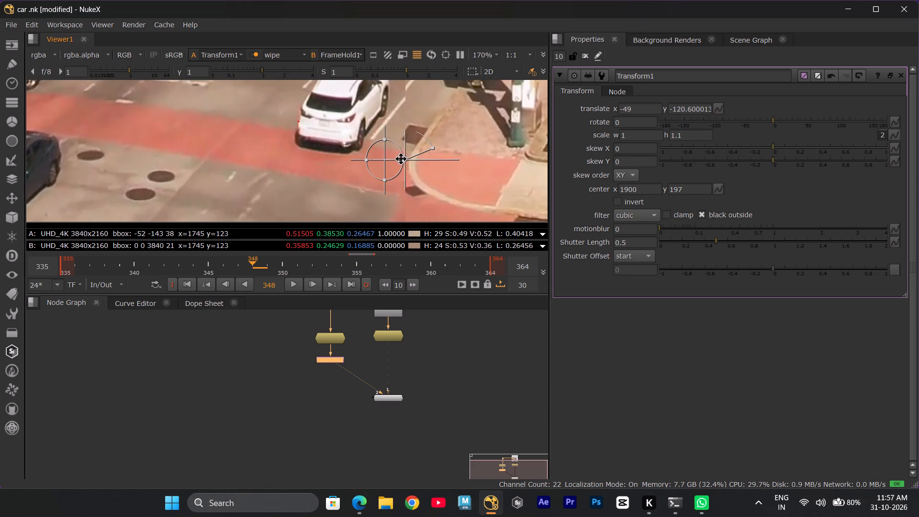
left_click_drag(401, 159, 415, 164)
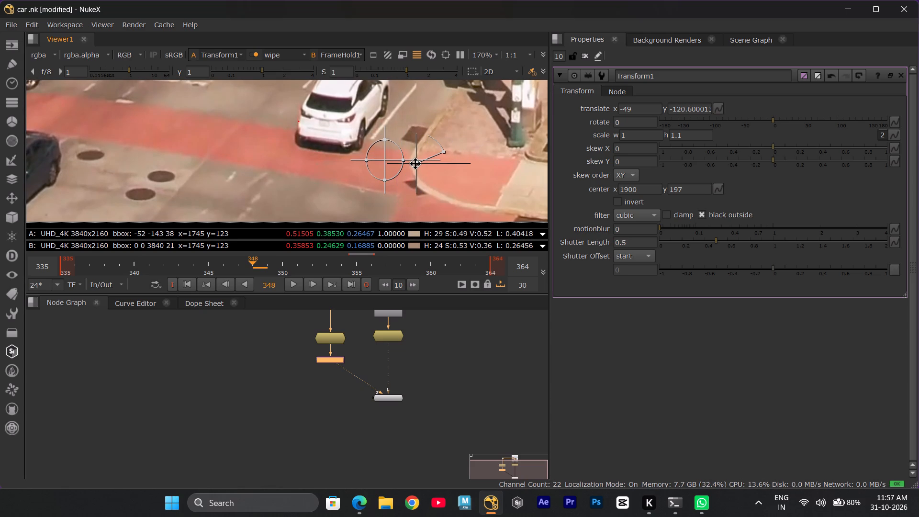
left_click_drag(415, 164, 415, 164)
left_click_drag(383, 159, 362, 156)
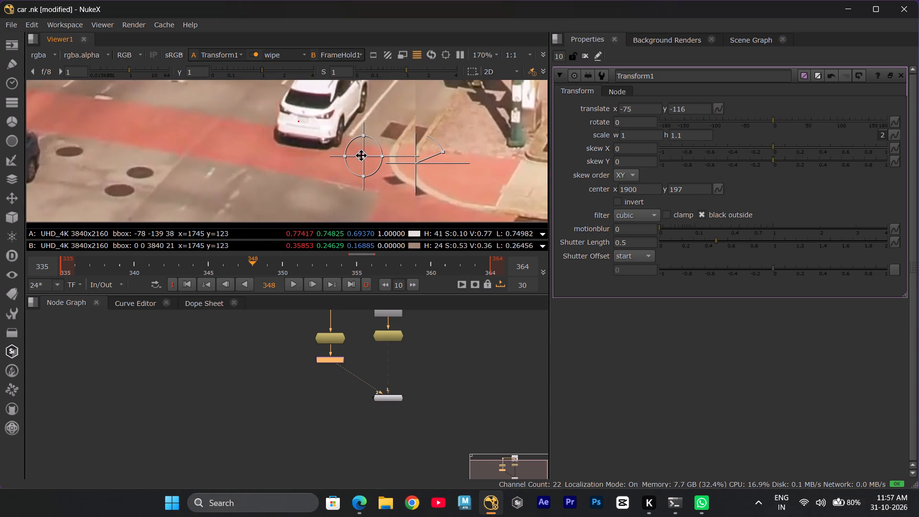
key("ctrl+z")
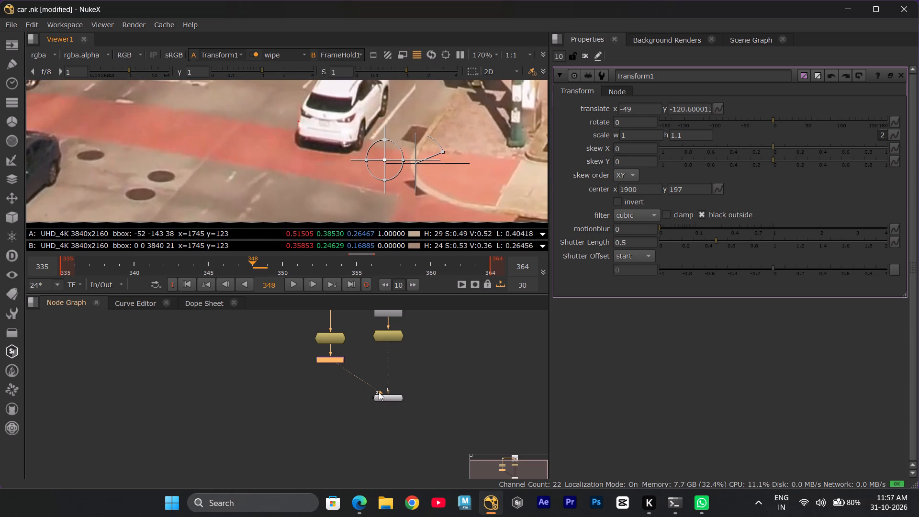
Set Transform1's scale width to 1.1.
left_click(334, 359)
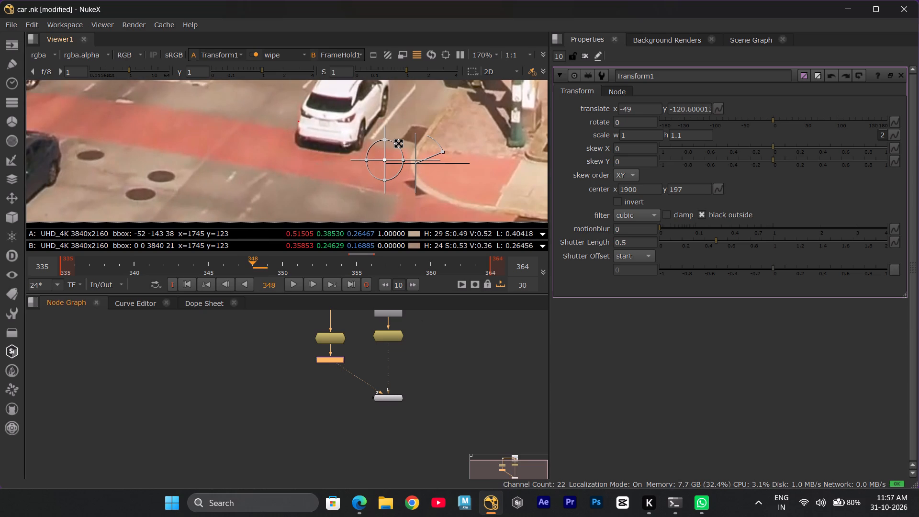
scroll(409, 134, "up", 2)
scroll(410, 134, "down", 1)
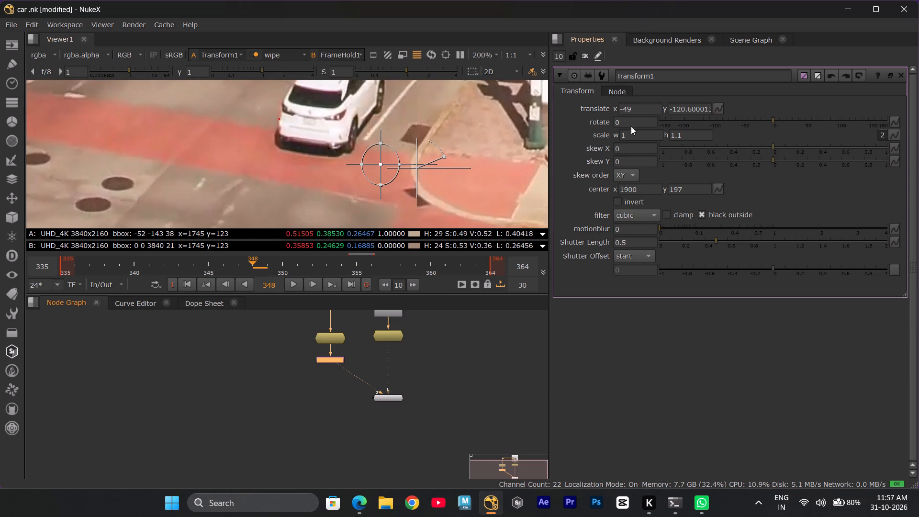
left_click(640, 130)
type(".1")
key("Return")
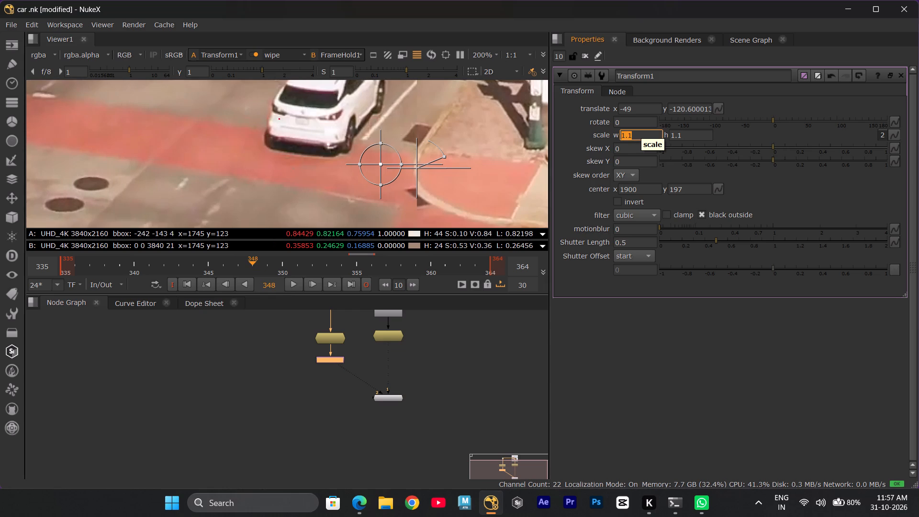
Shift the wipe along the curb and move Transform1 to a translate of x -52, y -120.5.
left_click_drag(419, 167, 422, 174)
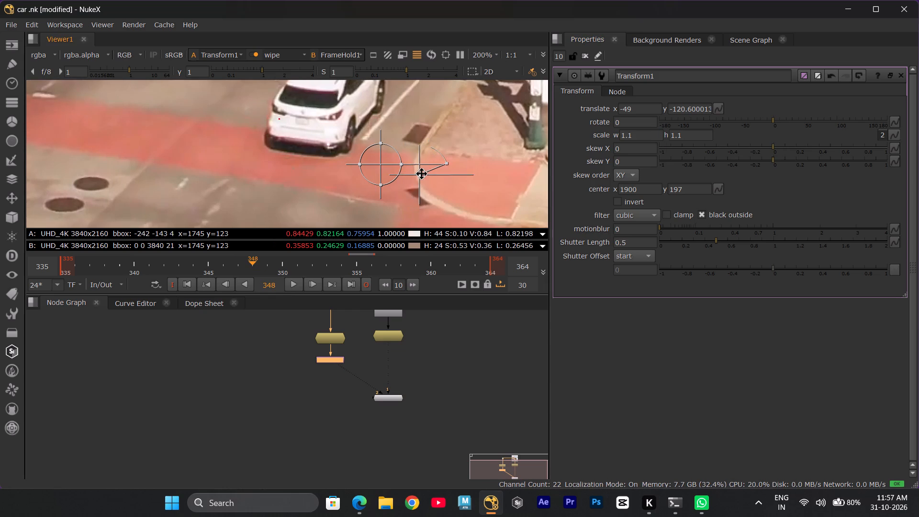
left_click_drag(422, 174, 415, 174)
left_click(382, 163)
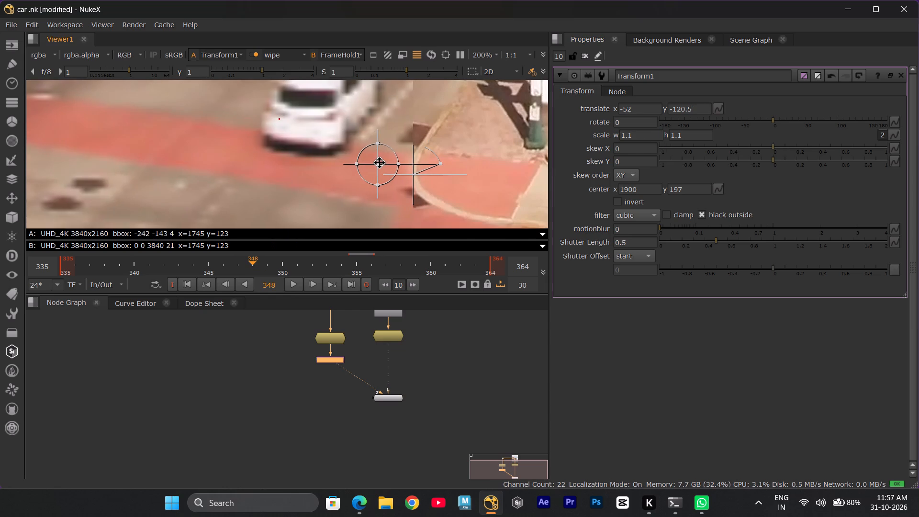
Recheck the crosswalk edge with the wipe and set Transform1's scale width to 1.2.
left_click_drag(413, 177, 403, 178)
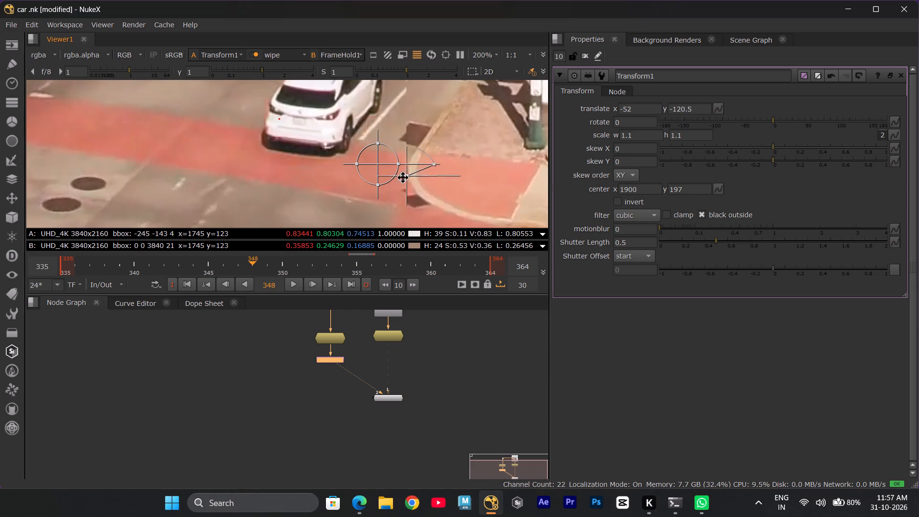
left_click_drag(403, 178, 394, 175)
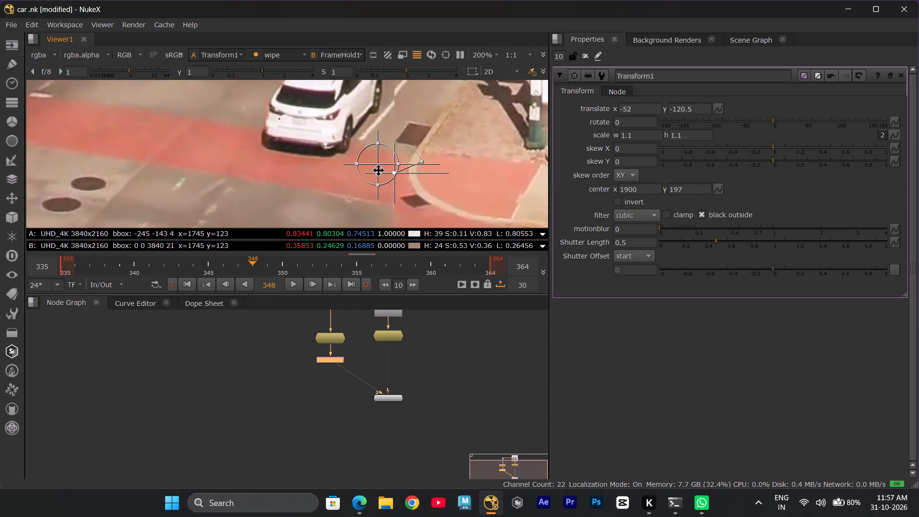
left_click(640, 133)
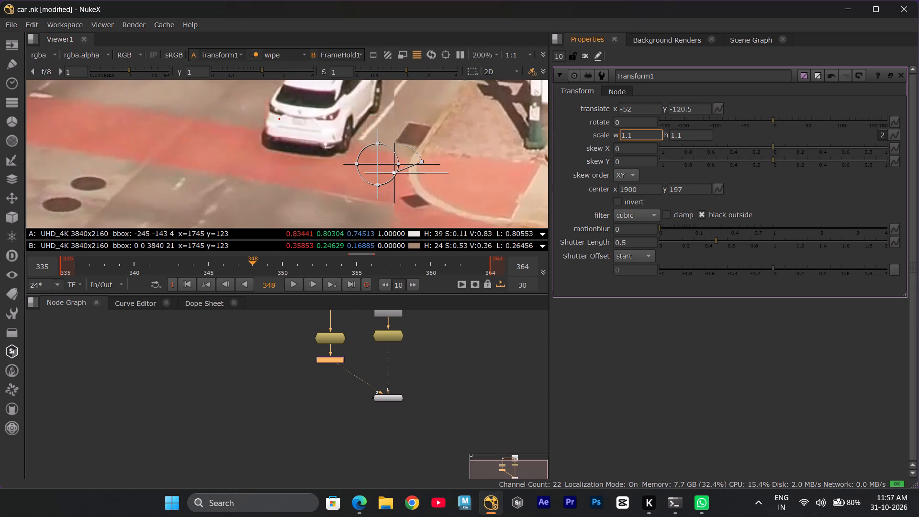
key("BackSpace")
key("2")
key("Return")
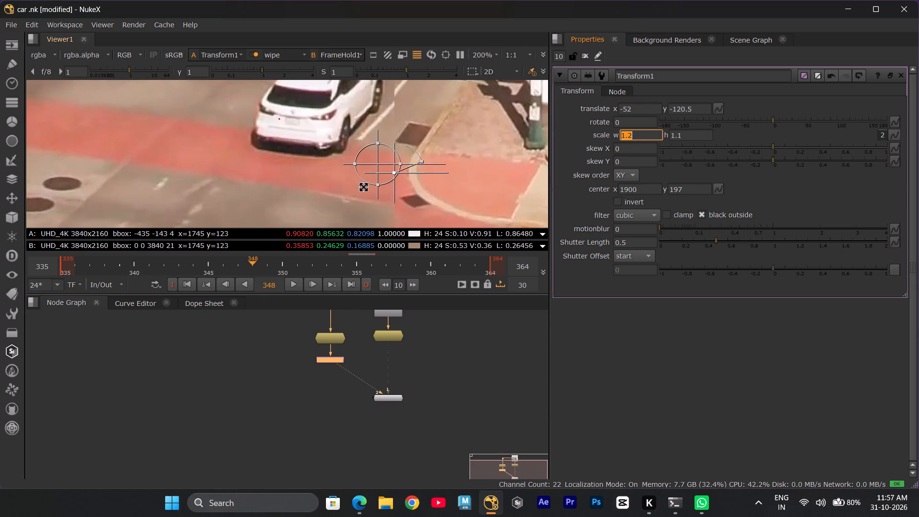
Move Transform1's image to a translate of x -57, y -118.5.
left_click_drag(377, 169, 372, 168)
left_click_drag(399, 161, 417, 172)
key("ctrl+z")
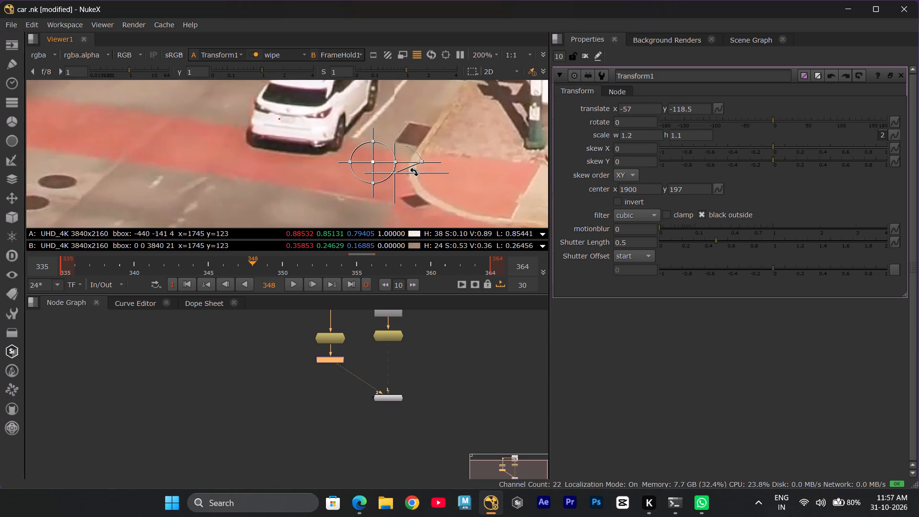
left_click(392, 189)
double_click(394, 189)
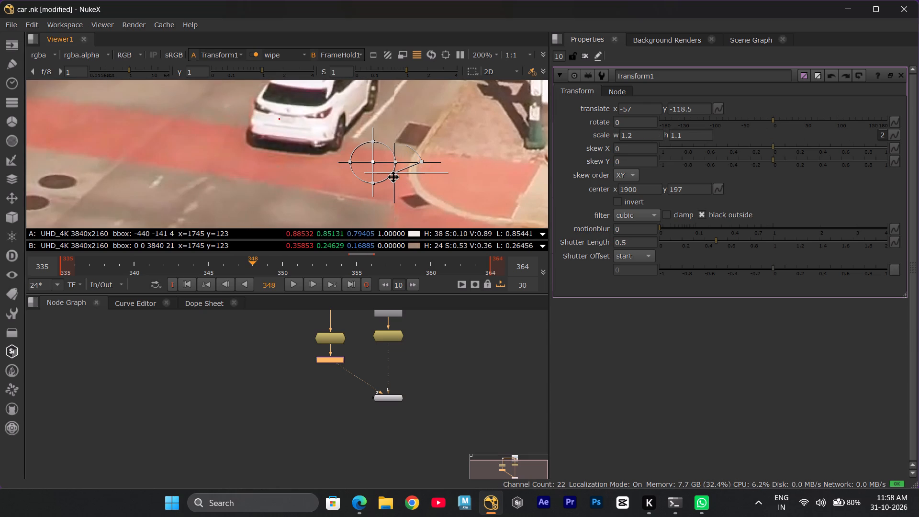
Check the crosswalk against the wipe near the curb and set Transform1's scale height to 1.15.
left_click_drag(393, 177, 406, 178)
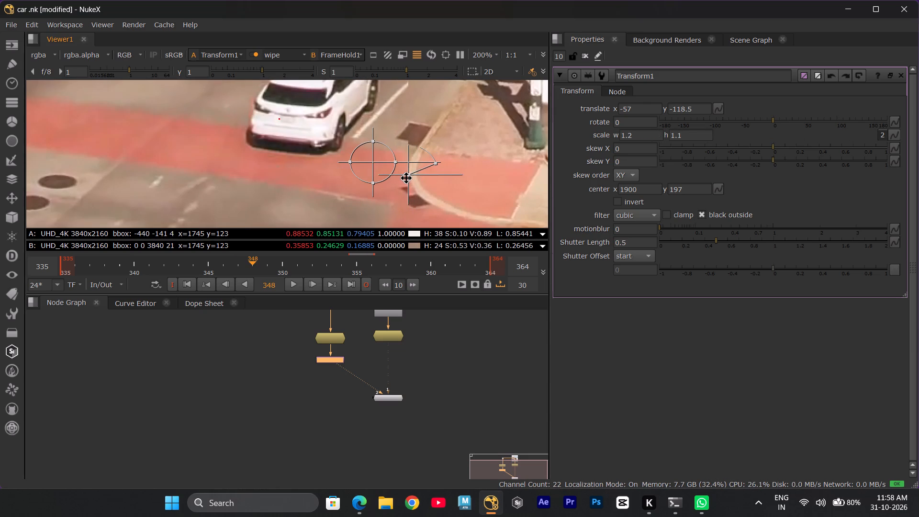
left_click_drag(406, 178, 406, 177)
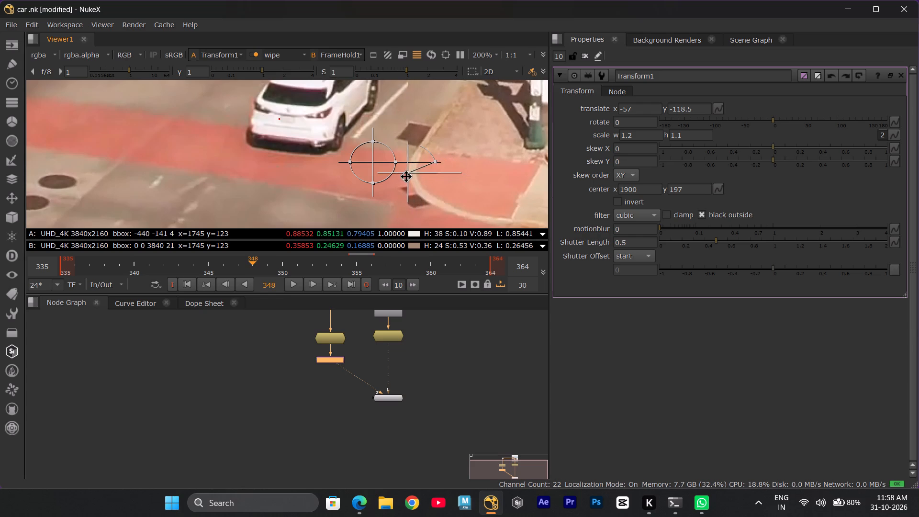
left_click_drag(406, 177, 406, 174)
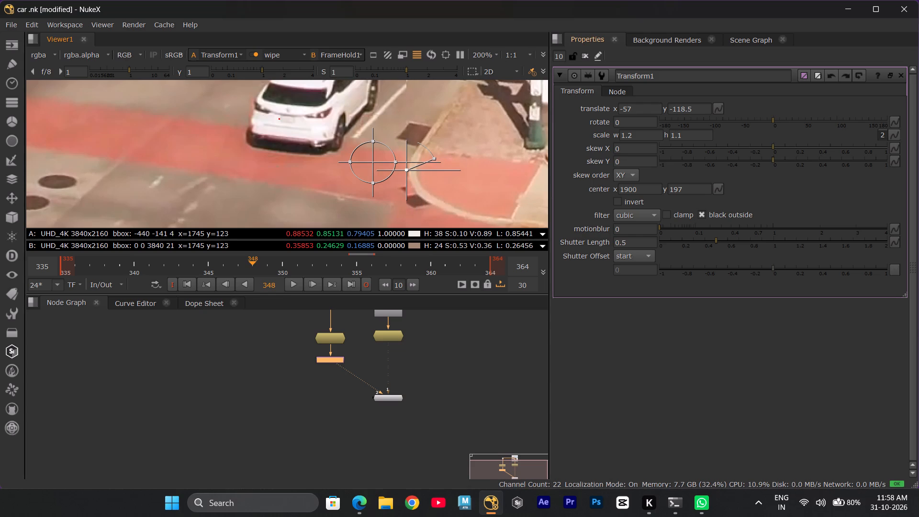
left_click(685, 135)
key("5")
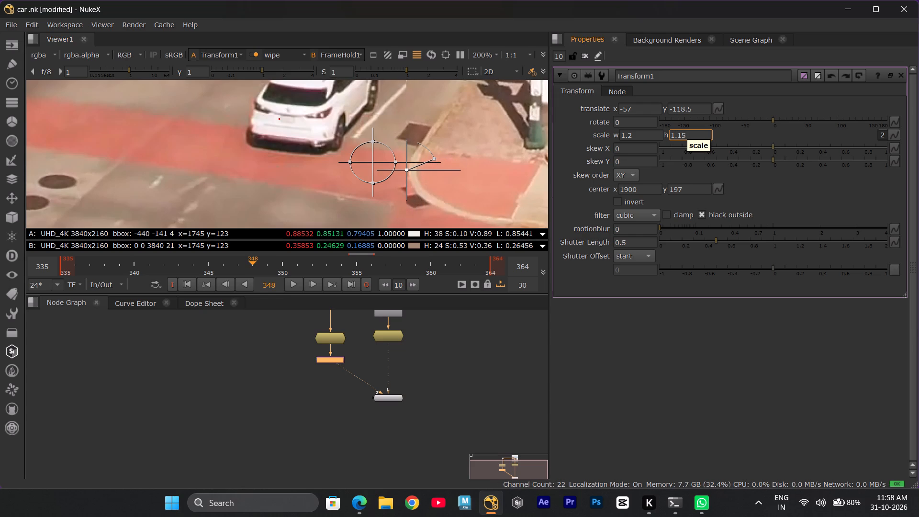
key("Return")
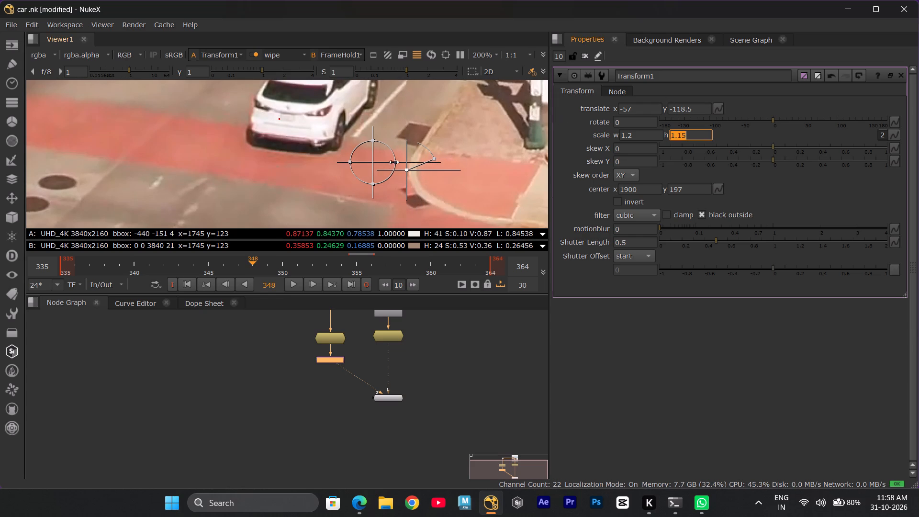
Nudge Transform1's image down to a translate y of -123.5, checking the crosswalk edges against the wipe.
left_click(374, 163)
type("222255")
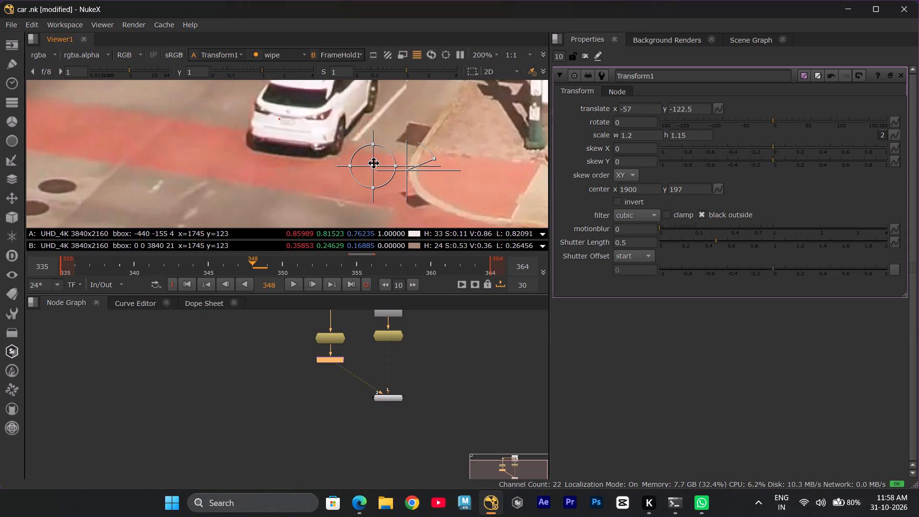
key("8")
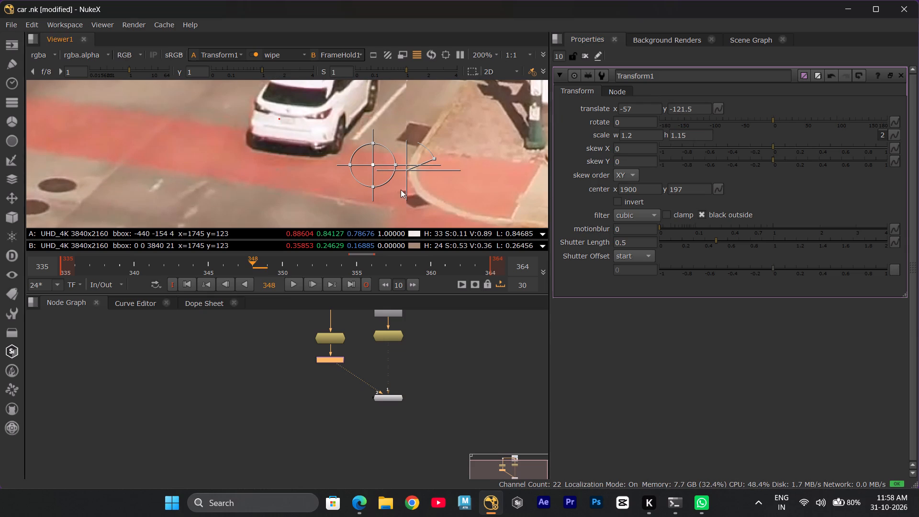
left_click_drag(408, 170, 410, 172)
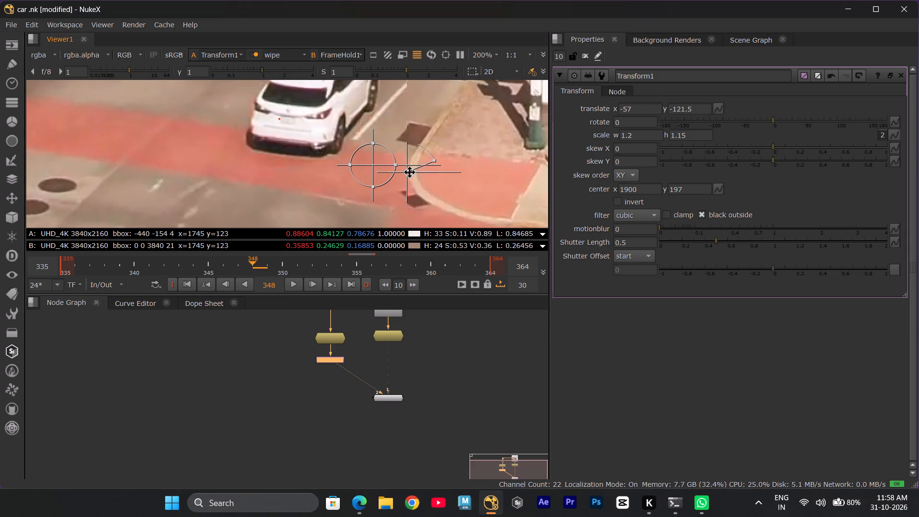
left_click_drag(410, 172, 413, 179)
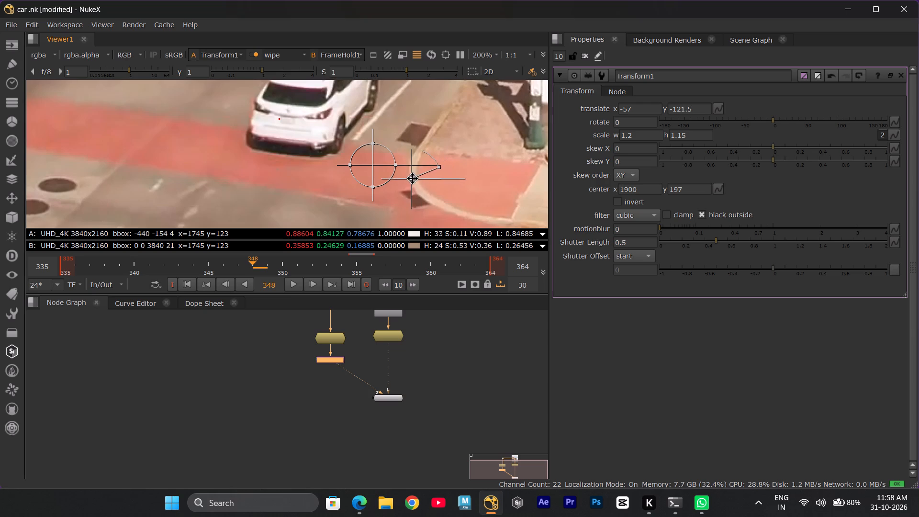
left_click_drag(413, 179, 409, 176)
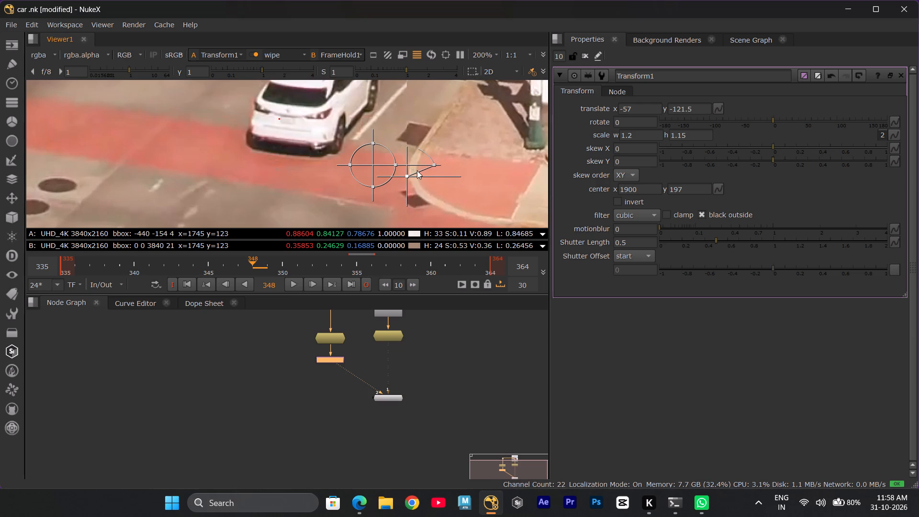
left_click(374, 166)
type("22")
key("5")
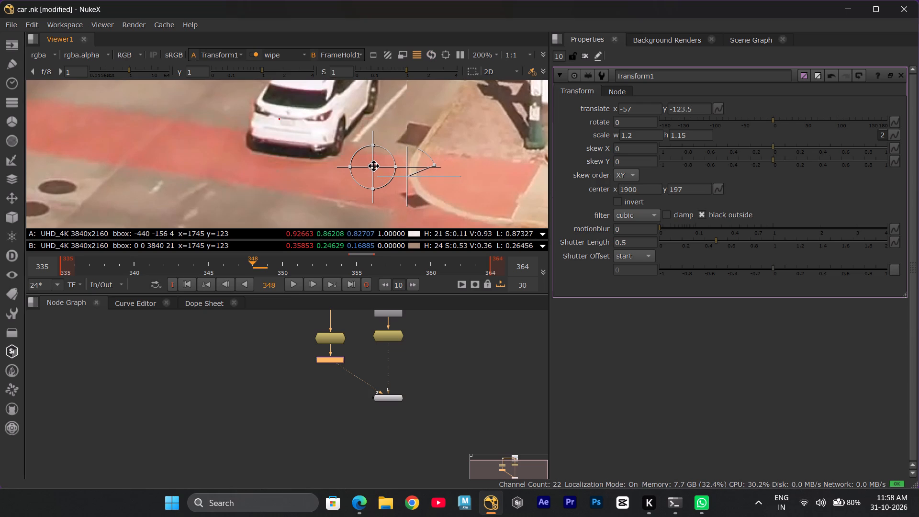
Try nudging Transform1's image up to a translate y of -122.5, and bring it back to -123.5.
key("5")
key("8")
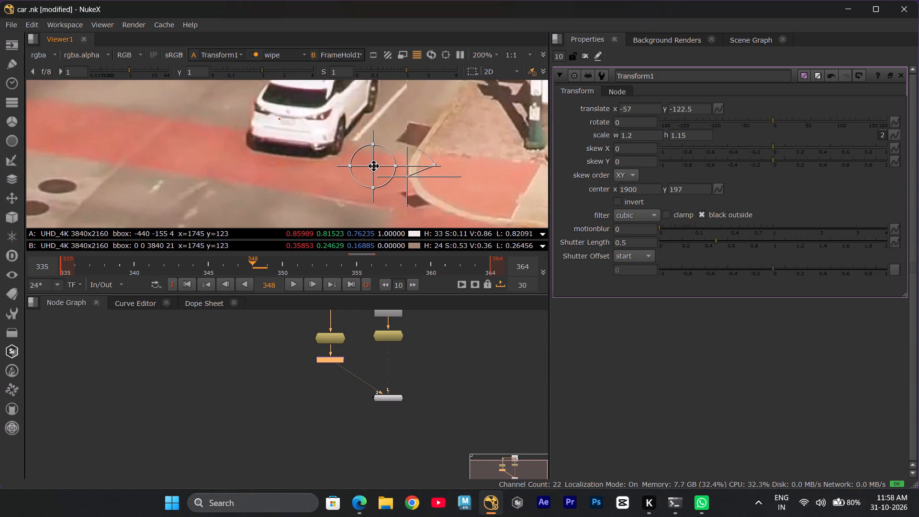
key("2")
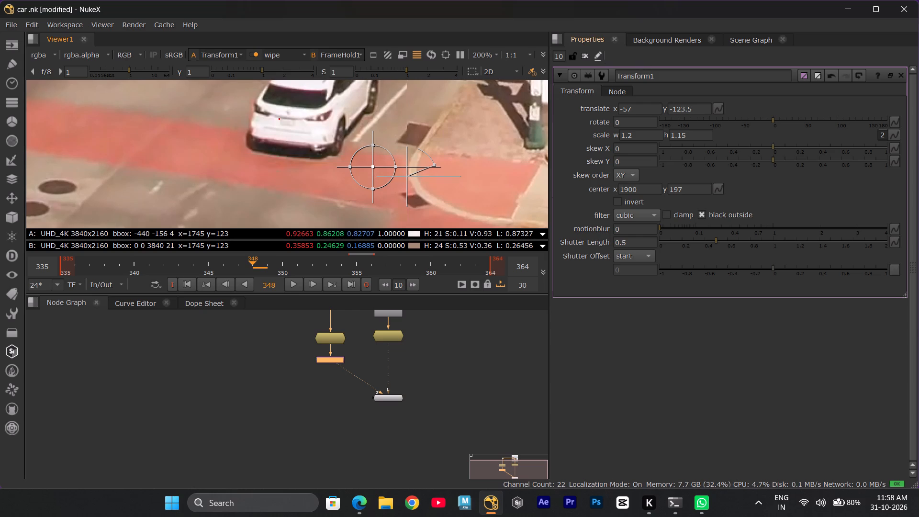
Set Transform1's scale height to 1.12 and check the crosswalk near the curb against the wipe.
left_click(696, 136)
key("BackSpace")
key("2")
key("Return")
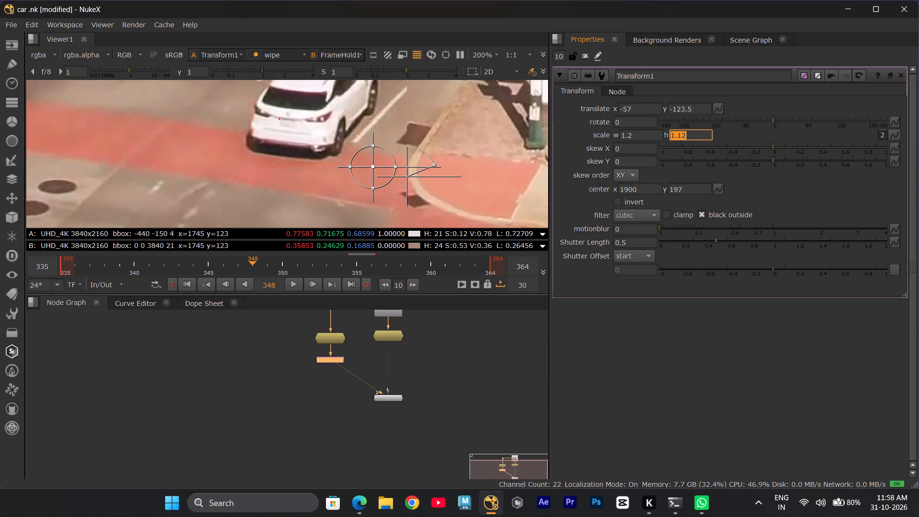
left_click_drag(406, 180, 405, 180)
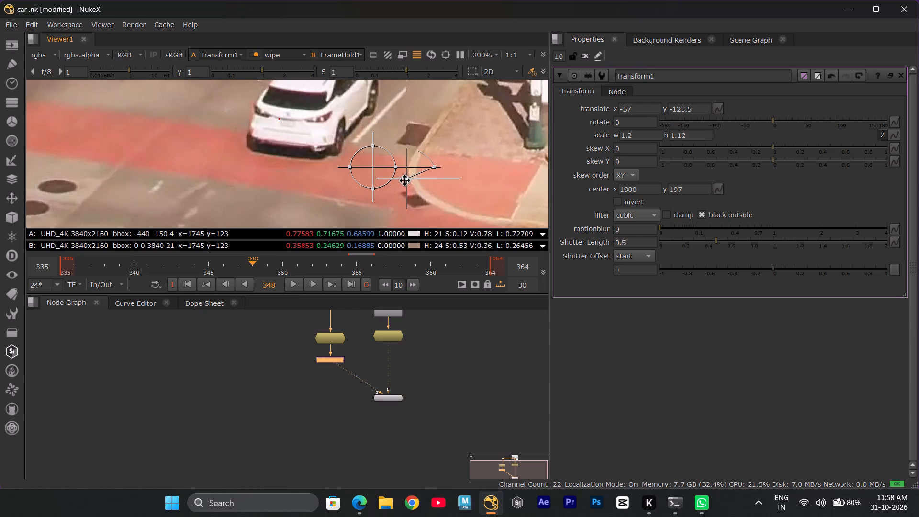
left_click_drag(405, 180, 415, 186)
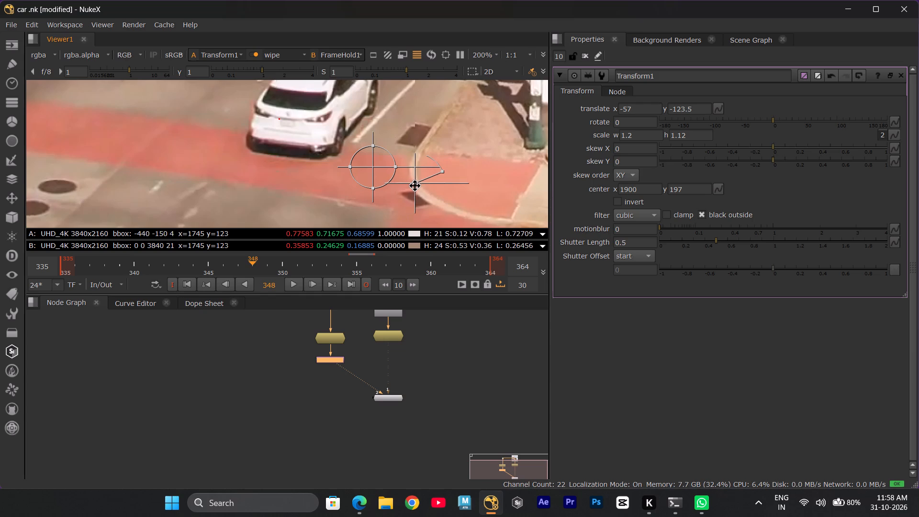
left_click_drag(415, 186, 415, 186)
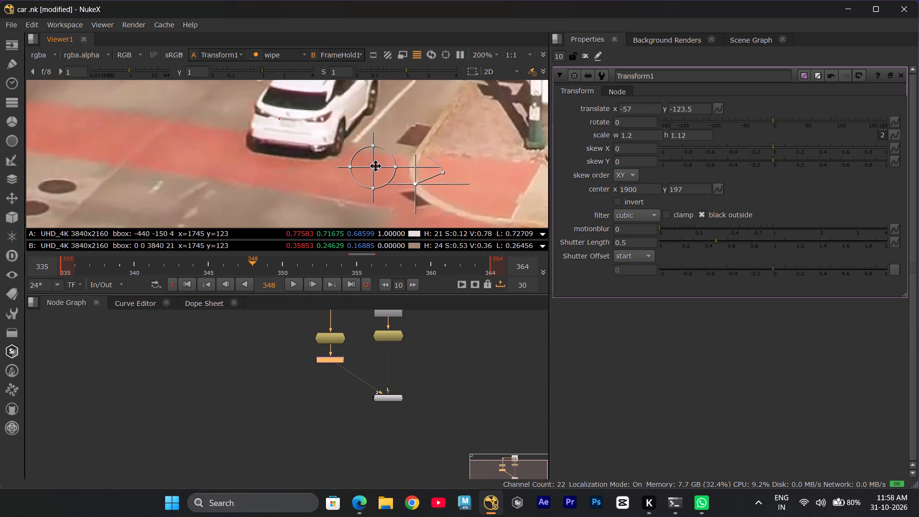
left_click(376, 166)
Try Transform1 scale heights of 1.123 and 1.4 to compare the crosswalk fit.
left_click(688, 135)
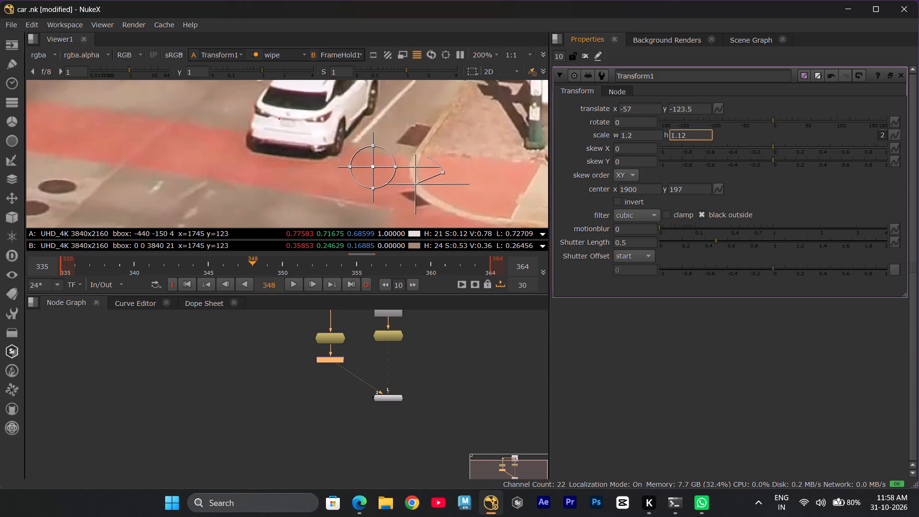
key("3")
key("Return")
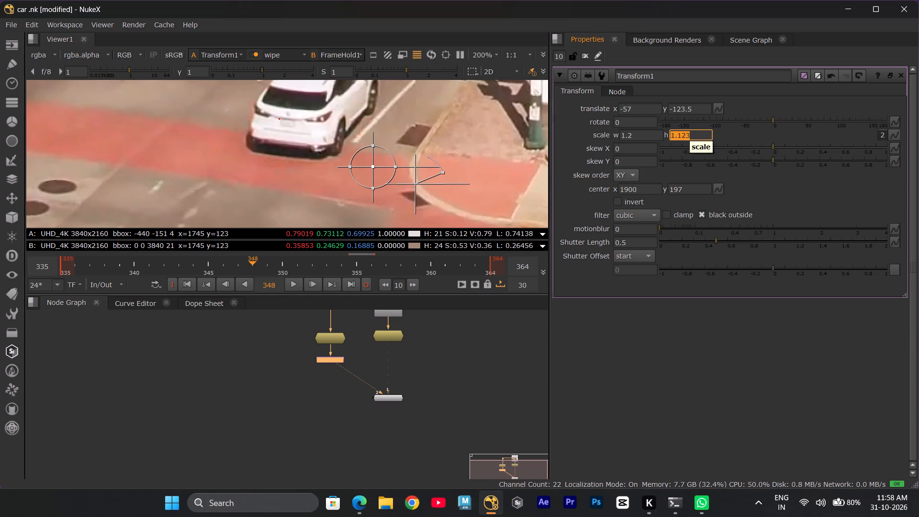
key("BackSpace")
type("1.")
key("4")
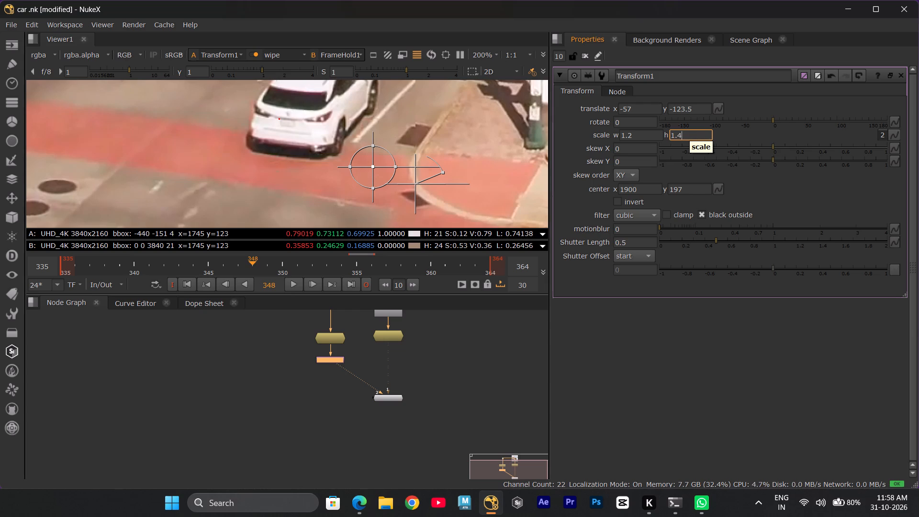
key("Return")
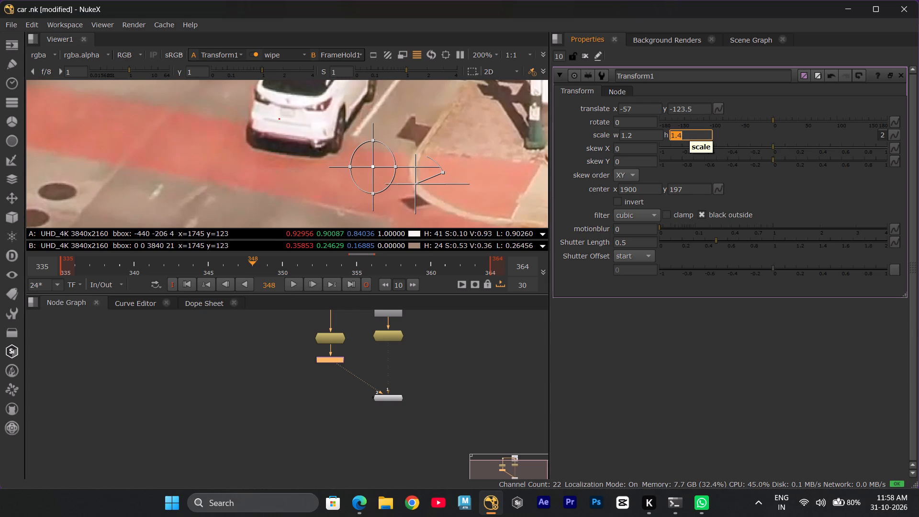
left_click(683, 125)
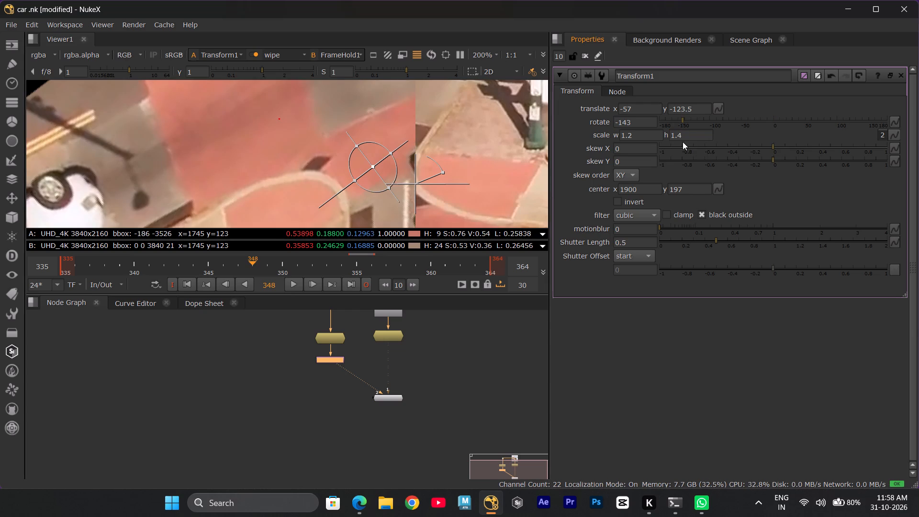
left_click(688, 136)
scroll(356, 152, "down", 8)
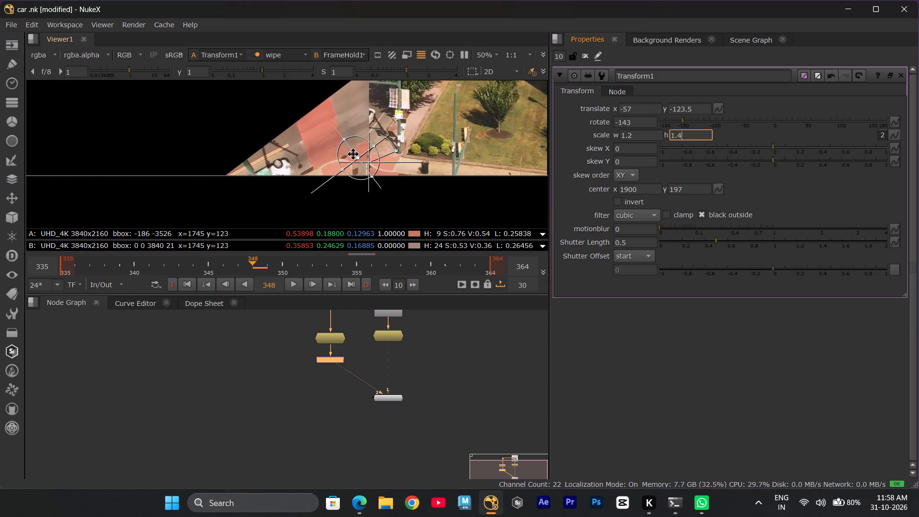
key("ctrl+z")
Set Transform1's scale height to 1.3.
scroll(272, 172, "up", 4)
scroll(402, 124, "up", 4)
left_click_drag(437, 135, 470, 151)
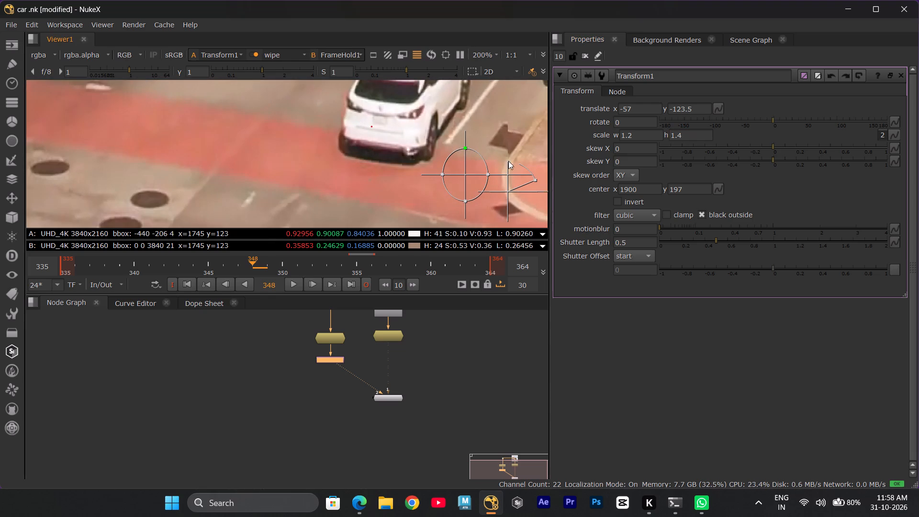
left_click(684, 135)
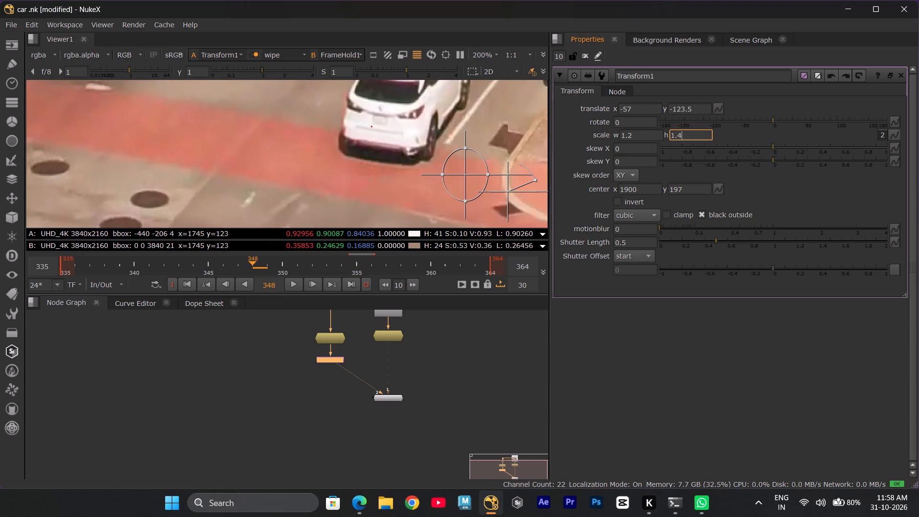
key("BackSpace")
key("3")
key("Return")
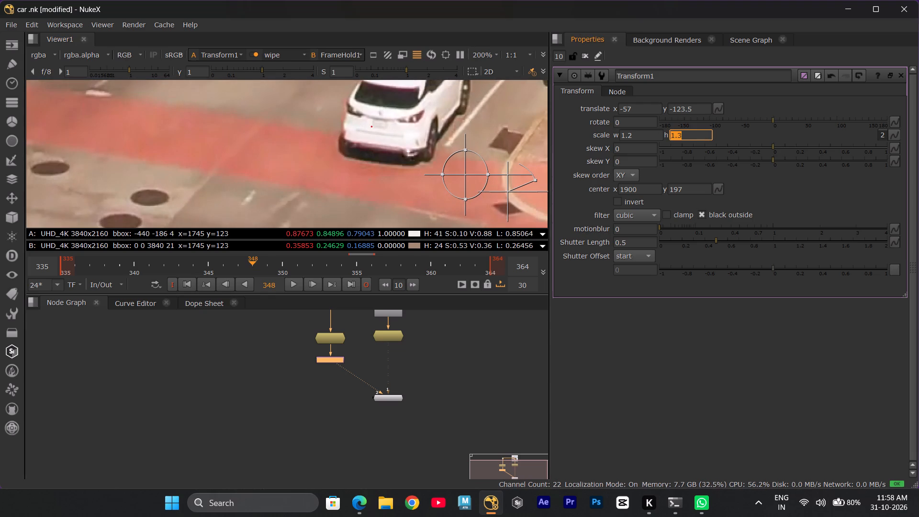
Nudge Transform1's image down to a translate y of -126.5 and check along the crosswalk with the wipe.
left_click(465, 175)
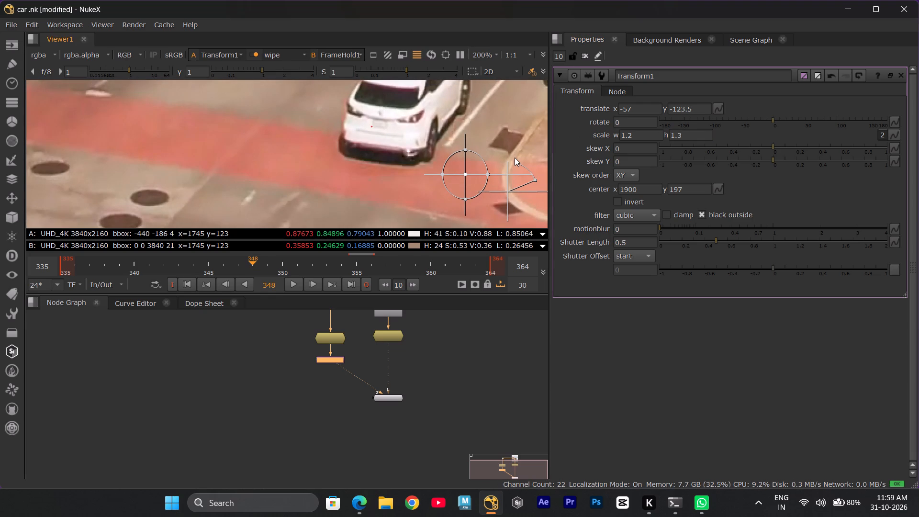
type("222")
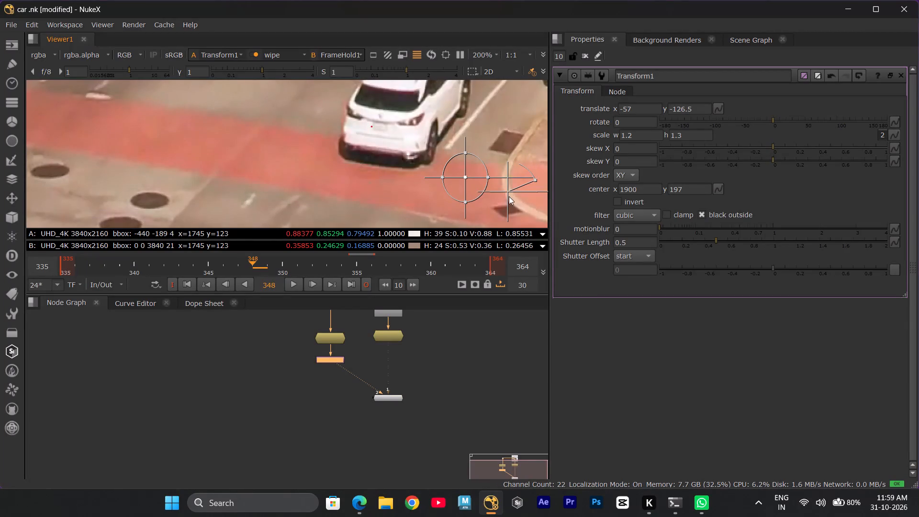
left_click_drag(508, 194, 486, 192)
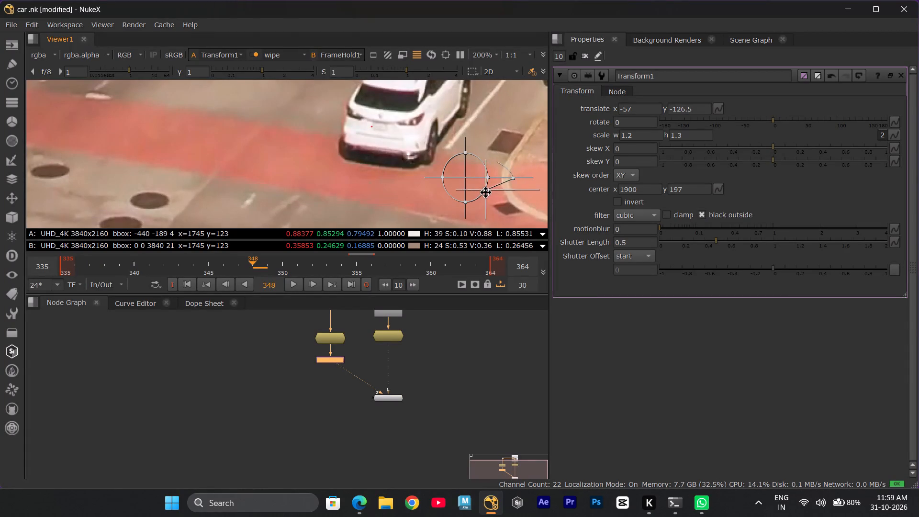
left_click_drag(486, 192, 485, 202)
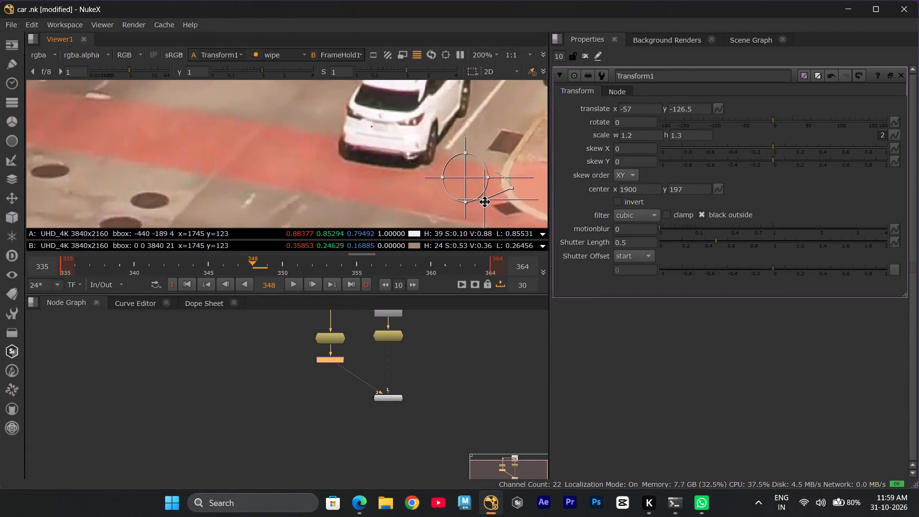
left_click_drag(485, 202, 458, 206)
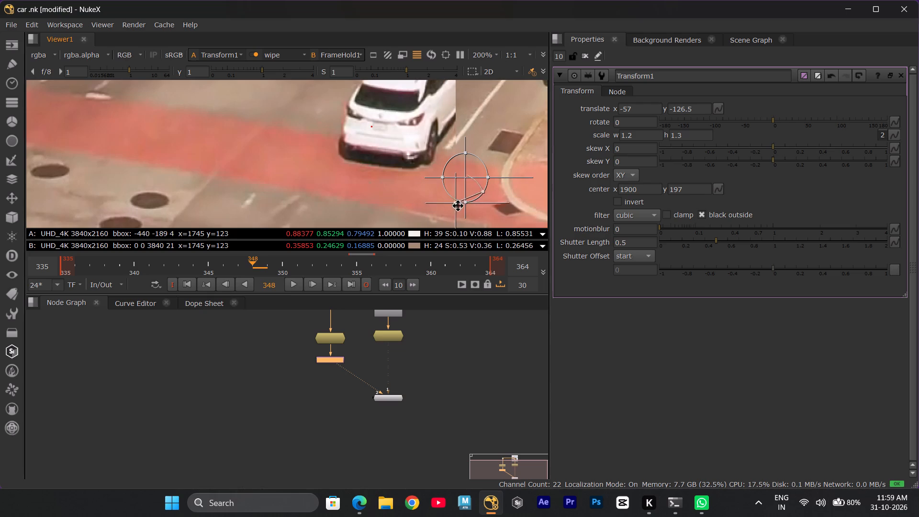
left_click_drag(458, 206, 263, 198)
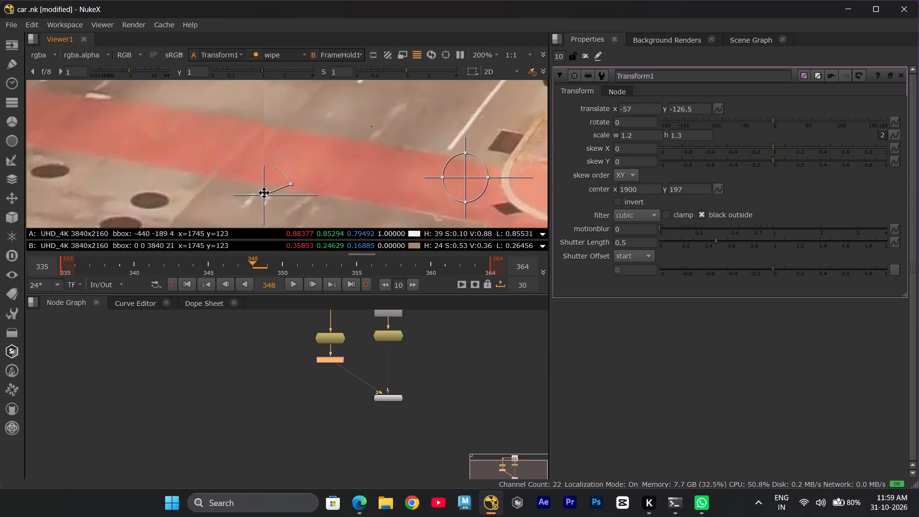
Examine the alignment of the wider intersection by sweeping the wipe across the crosswalk and the white SUV.
scroll(301, 148, "down", 9)
middle_click_drag(302, 146, 273, 179)
scroll(273, 180, "up", 2)
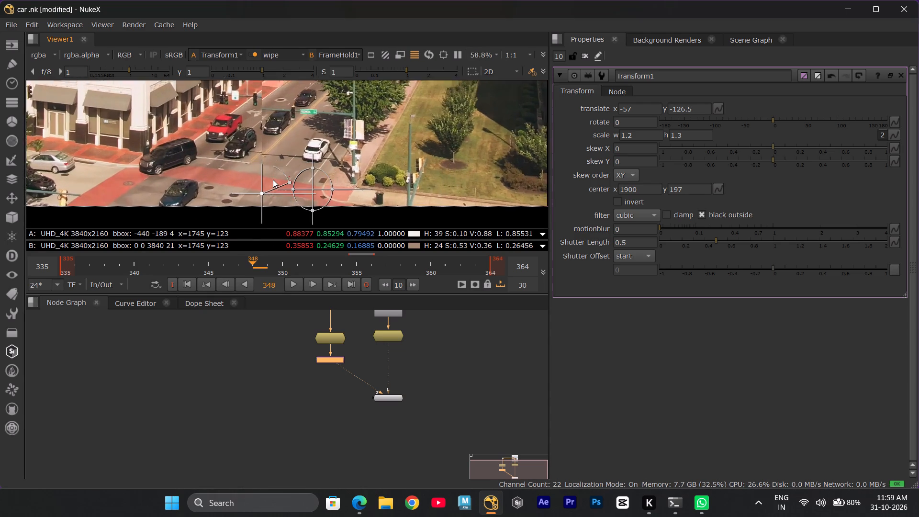
scroll(273, 180, "up", 2)
middle_click_drag(282, 168, 258, 184)
scroll(258, 183, "down", 2)
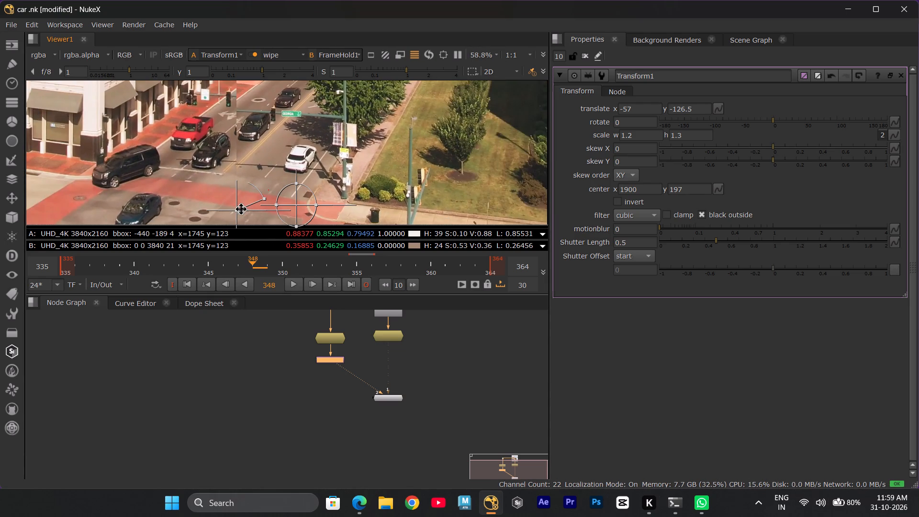
left_click_drag(240, 210, 291, 205)
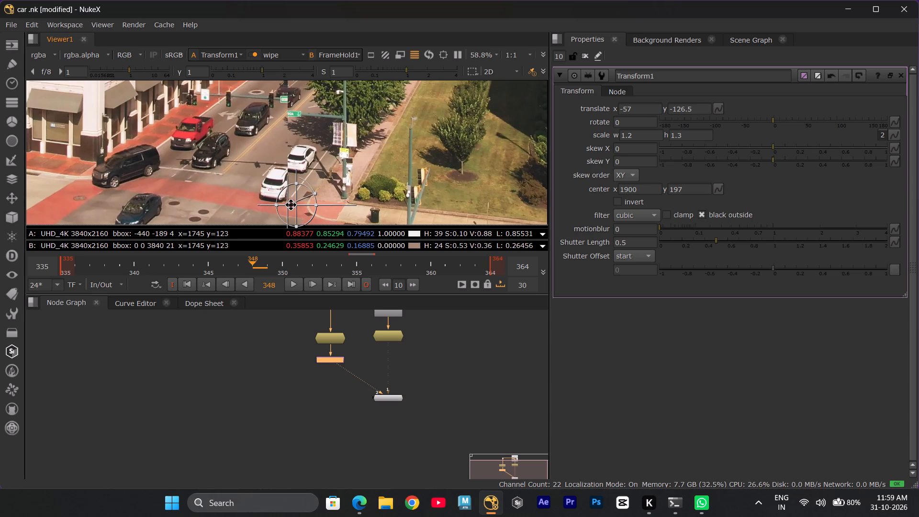
left_click_drag(291, 205, 290, 202)
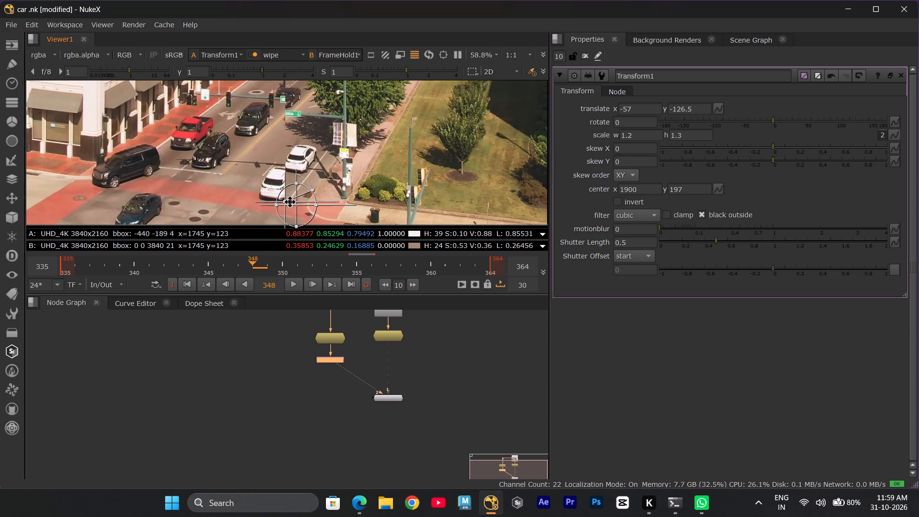
left_click_drag(290, 202, 292, 203)
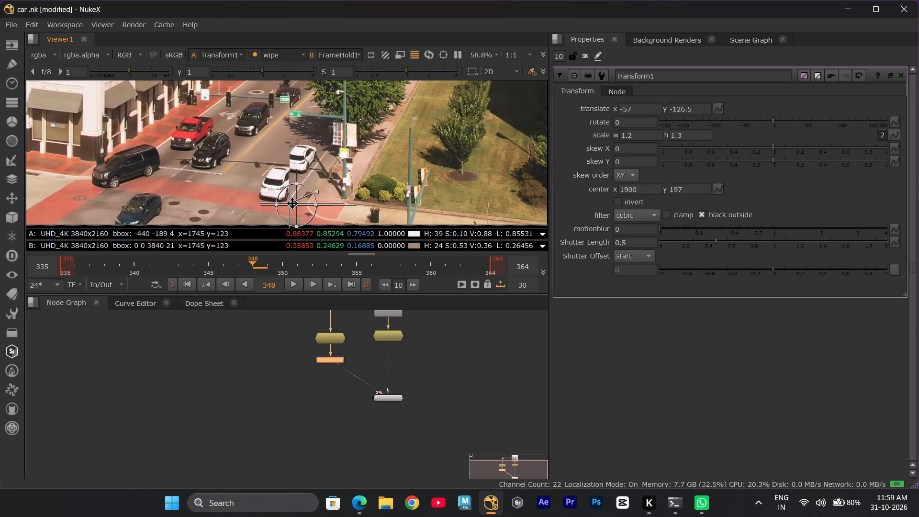
left_click_drag(292, 203, 288, 211)
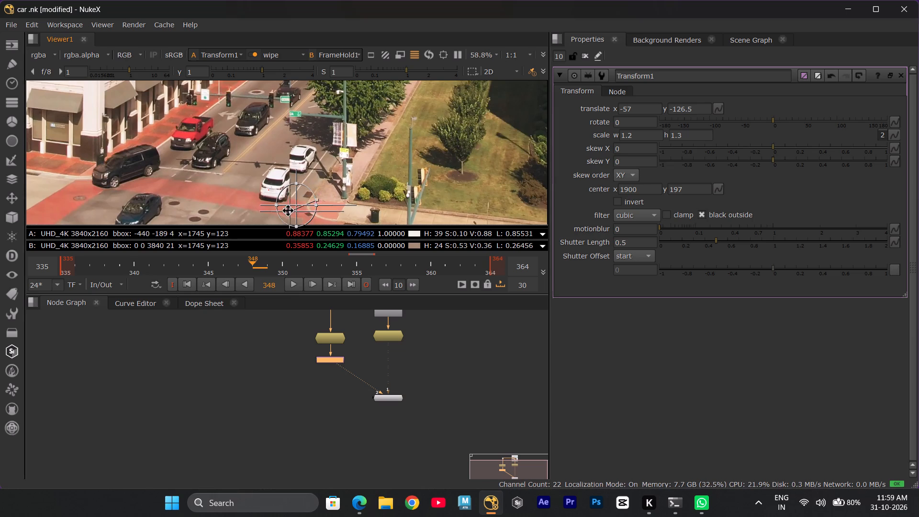
left_click_drag(288, 211, 270, 203)
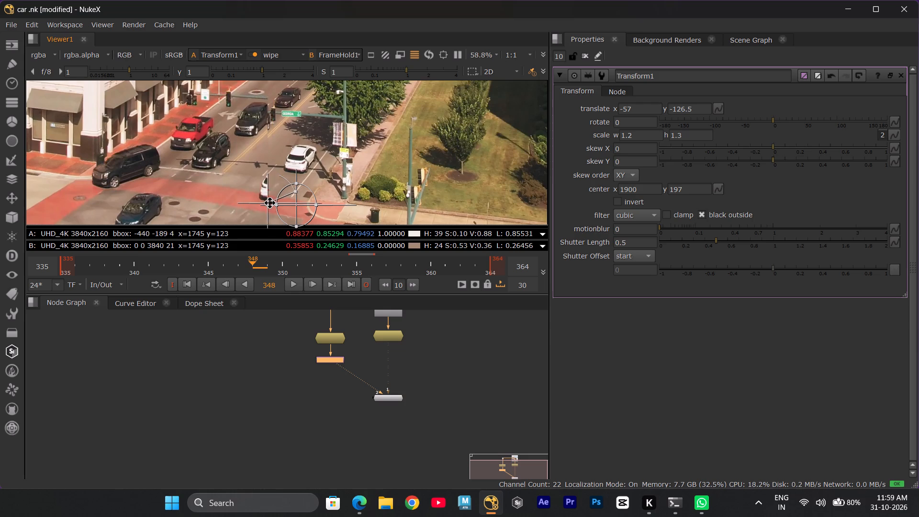
left_click_drag(270, 203, 269, 203)
Inspect the road markings and shadow beyond the crosswalk, and compare both holds by sweeping the wipe across the intersection.
scroll(258, 168, "up", 8)
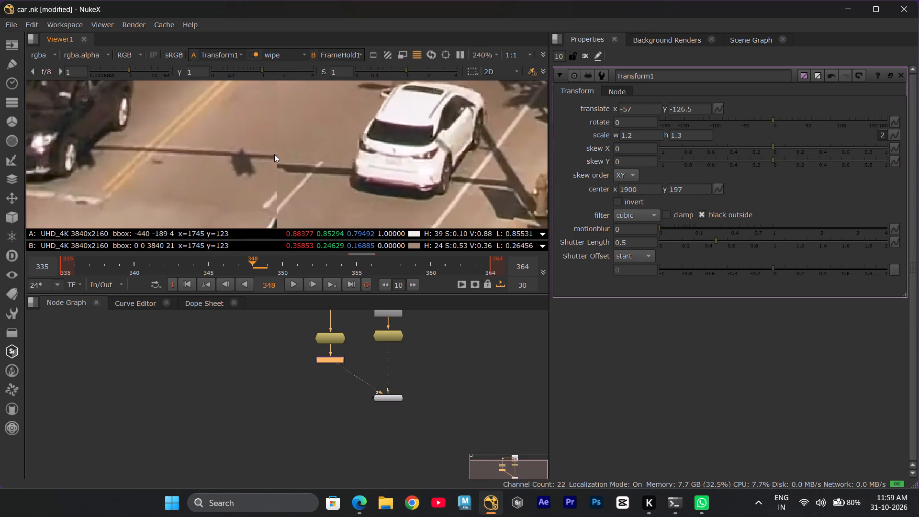
scroll(275, 154, "down", 8)
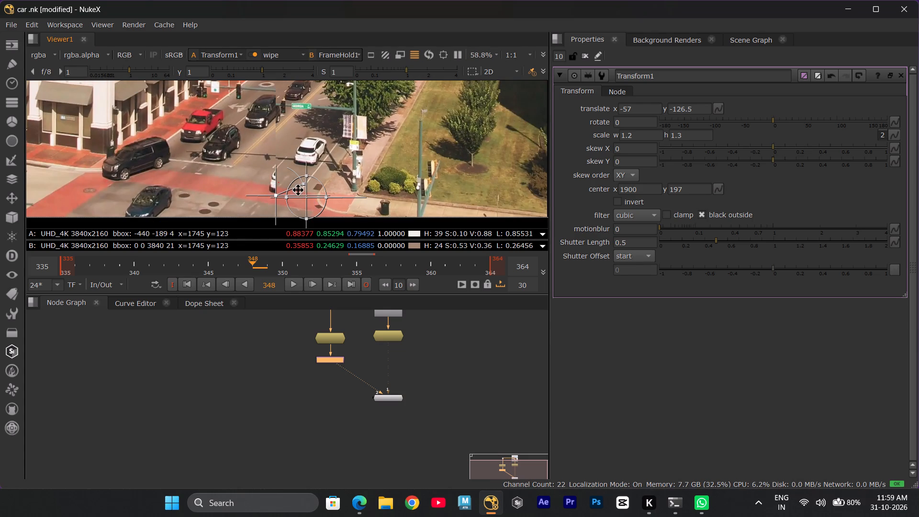
left_click_drag(275, 194, 333, 190)
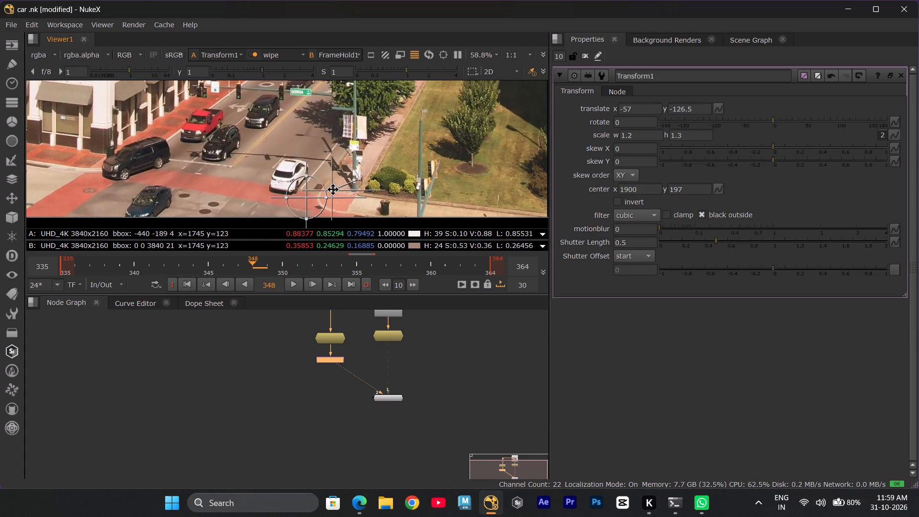
left_click_drag(333, 190, 249, 187)
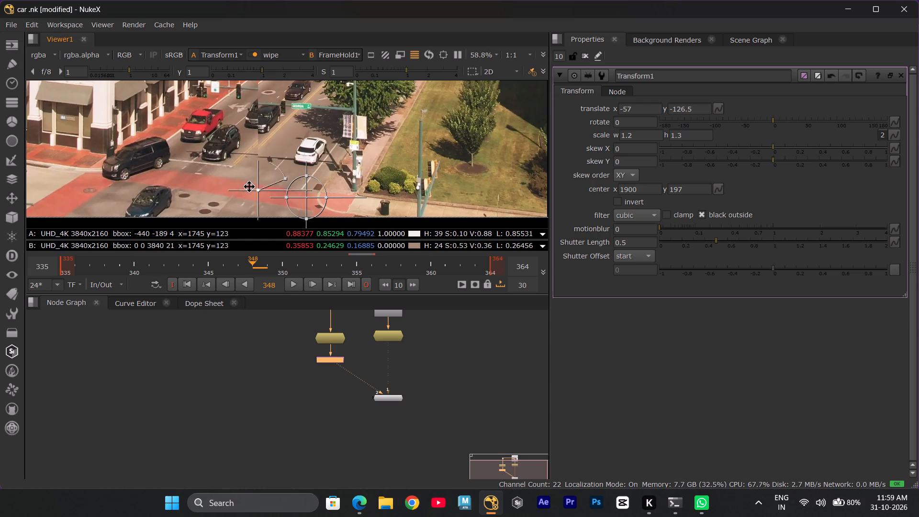
left_click_drag(249, 187, 327, 192)
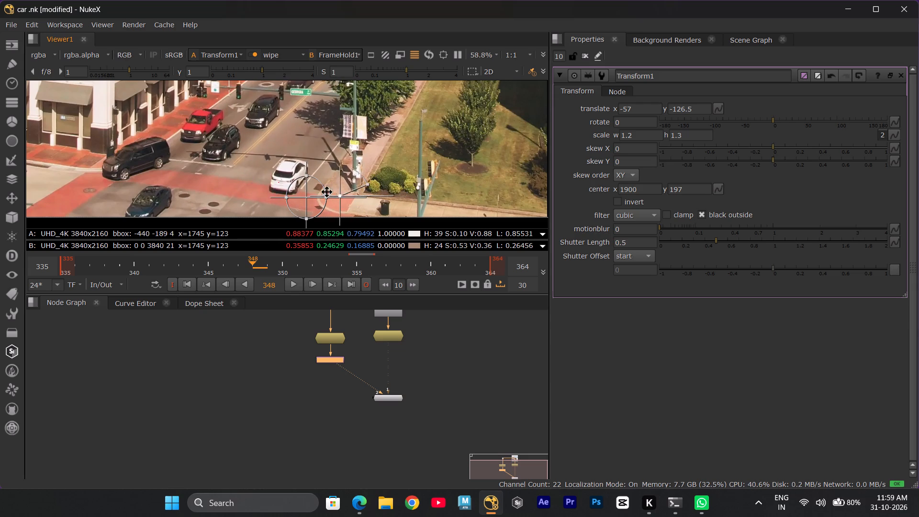
left_click_drag(327, 192, 242, 173)
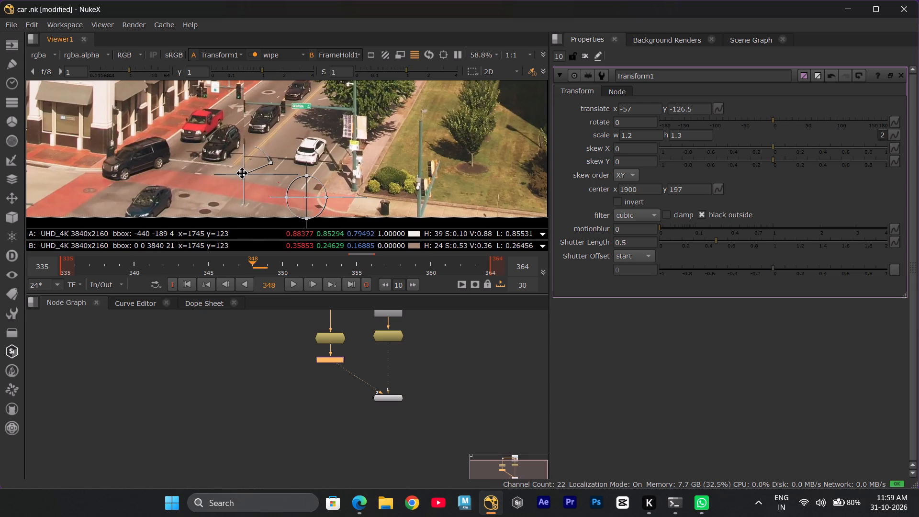
left_click_drag(242, 173, 585, 221)
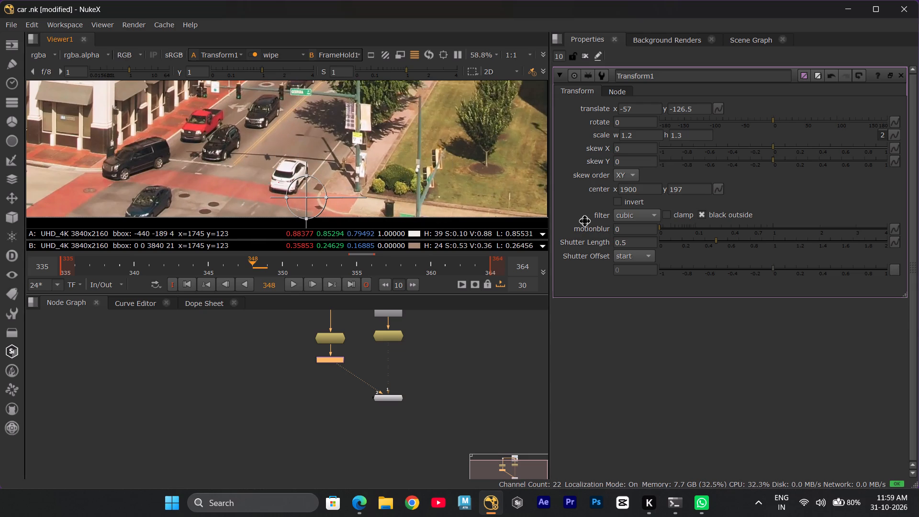
Compare both holds over the whole frame by sweeping the wipe, and inspect the crosswalk and white SUV up close.
left_click_drag(585, 221, 582, 219)
scroll(397, 153, "down", 7)
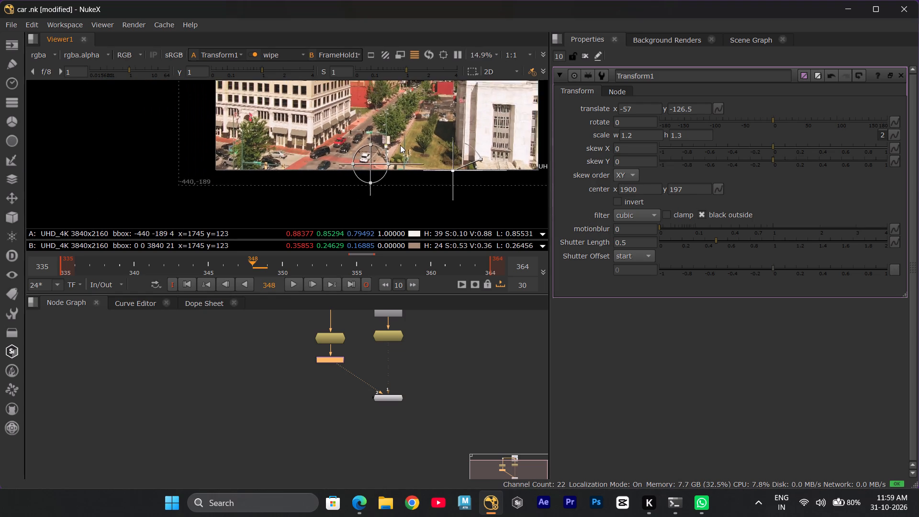
scroll(400, 145, "down", 3)
middle_click_drag(393, 147, 318, 204)
left_click_drag(356, 219, 364, 219)
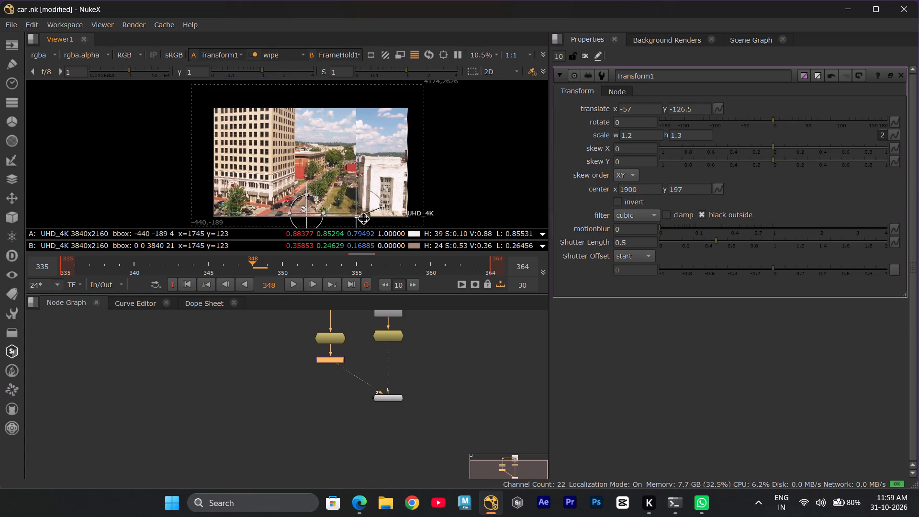
left_click_drag(364, 219, 411, 219)
scroll(340, 180, "up", 6)
middle_click_drag(322, 181, 389, 43)
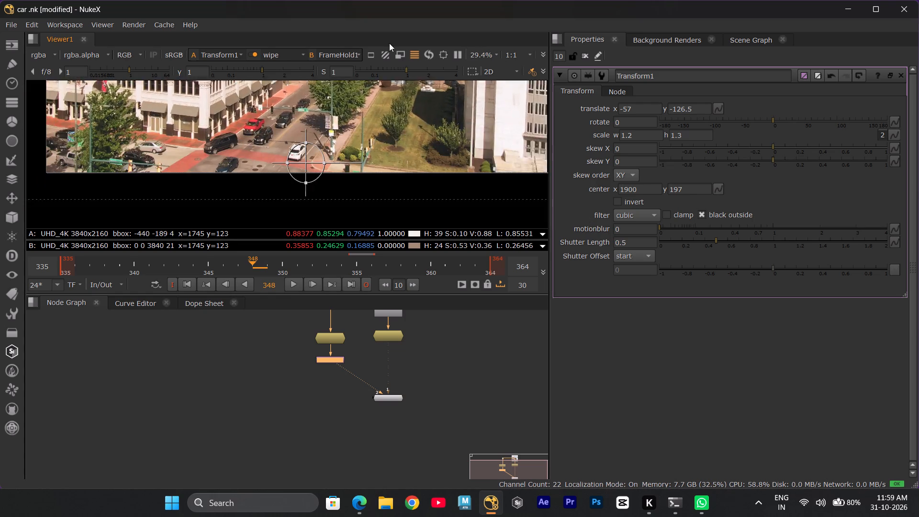
middle_click_drag(389, 43, 398, 29)
scroll(302, 135, "up", 5)
middle_click_drag(338, 114, 311, 190)
scroll(317, 167, "up", 1)
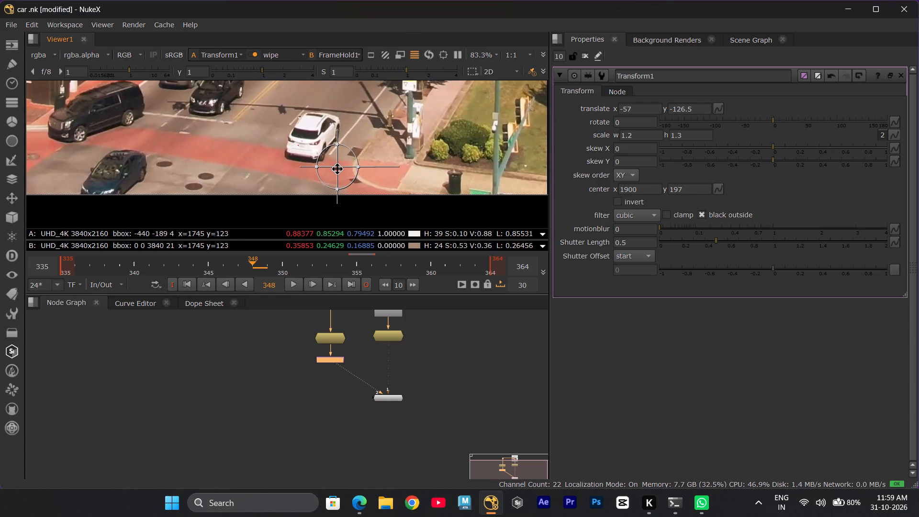
left_click(337, 169)
type("121")
Undo the last two translate adjustments on Transform1.
key("ctrl+z")
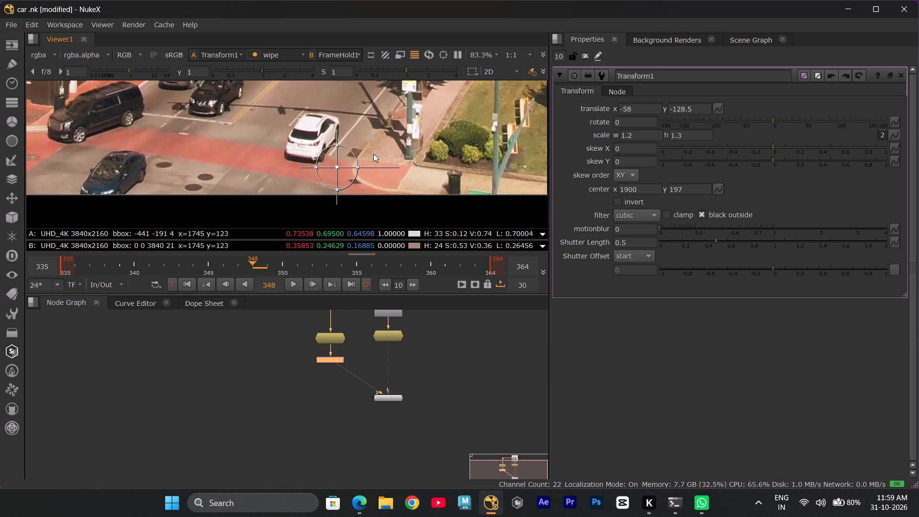
key("ctrl+z")
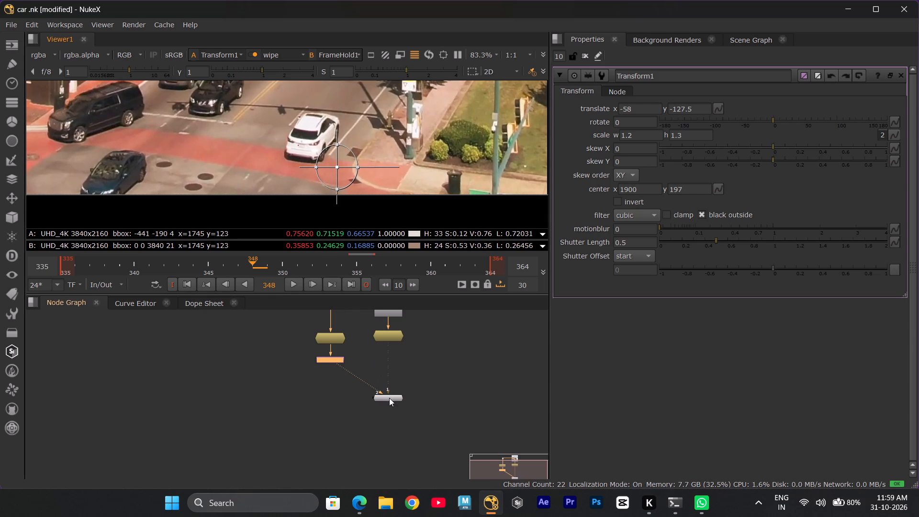
Flip repeatedly between the viewer's two inputs to check how the road, signs and parked objects line up around the white SUV.
left_click(389, 398)
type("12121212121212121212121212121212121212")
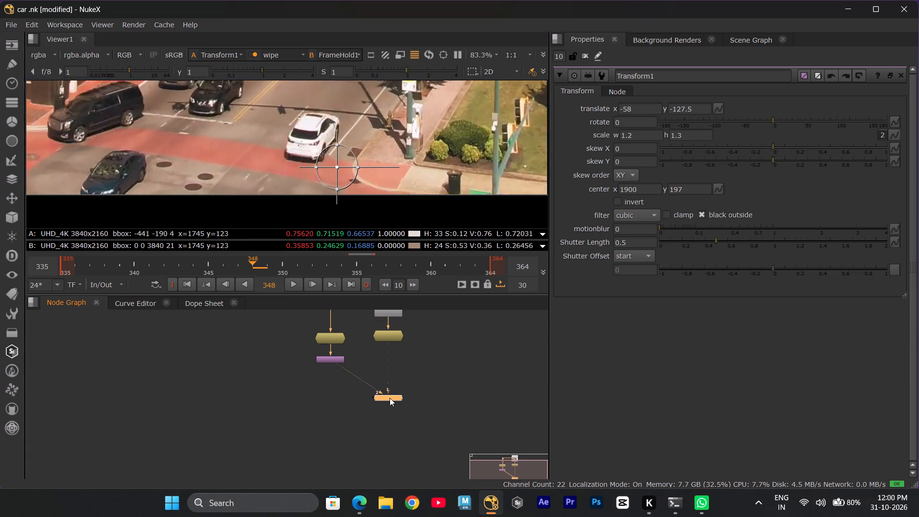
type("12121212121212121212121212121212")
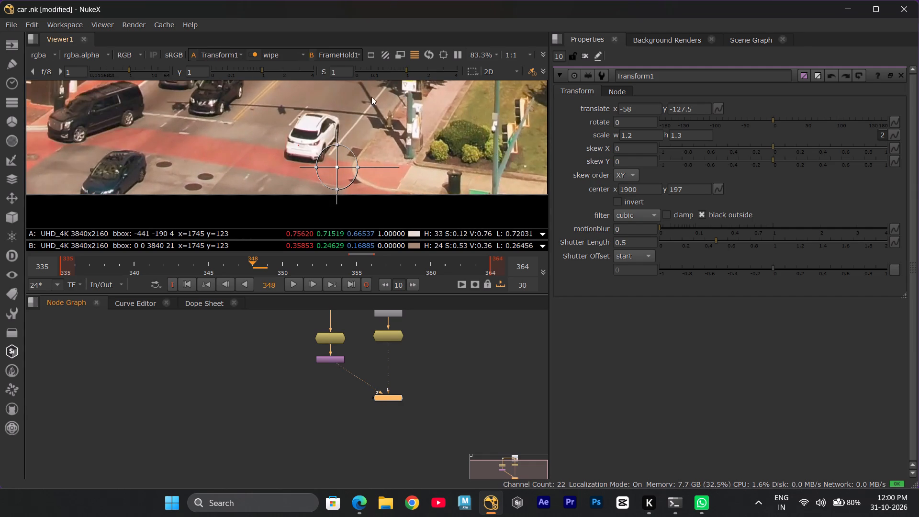
middle_click_drag(364, 124, 331, 181)
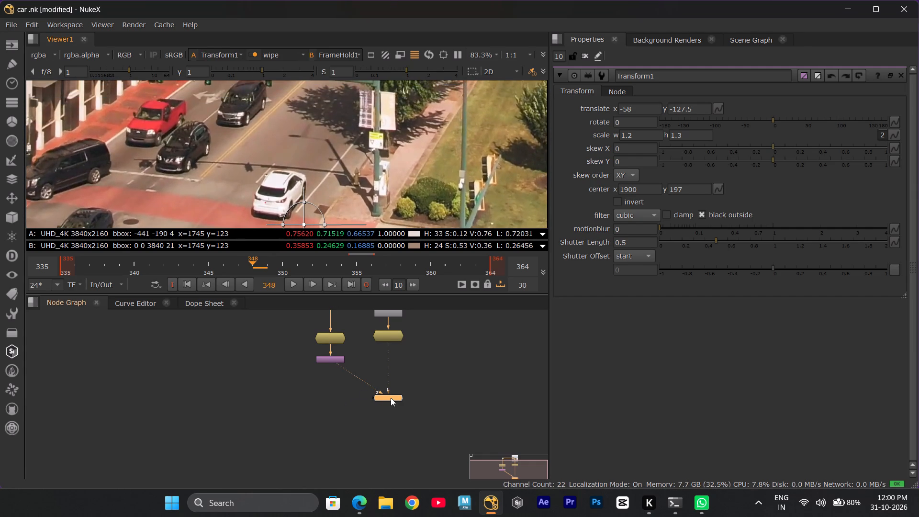
left_click(391, 397)
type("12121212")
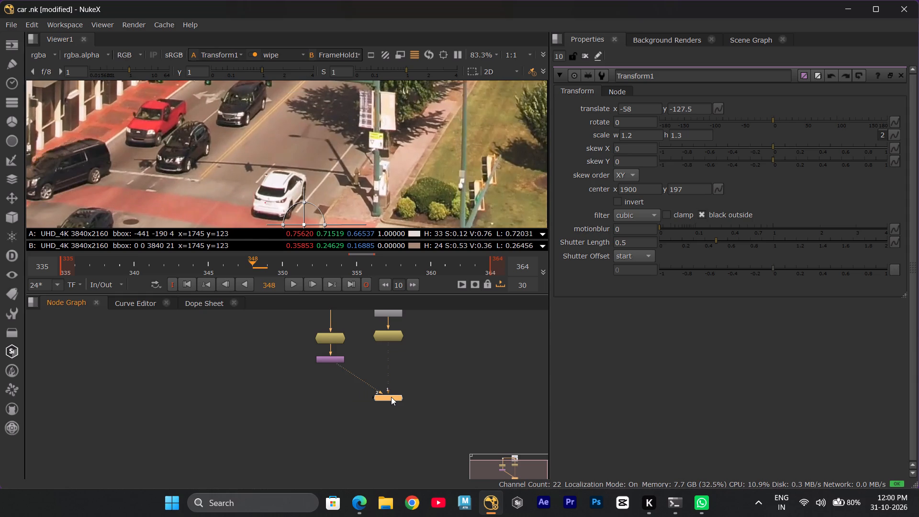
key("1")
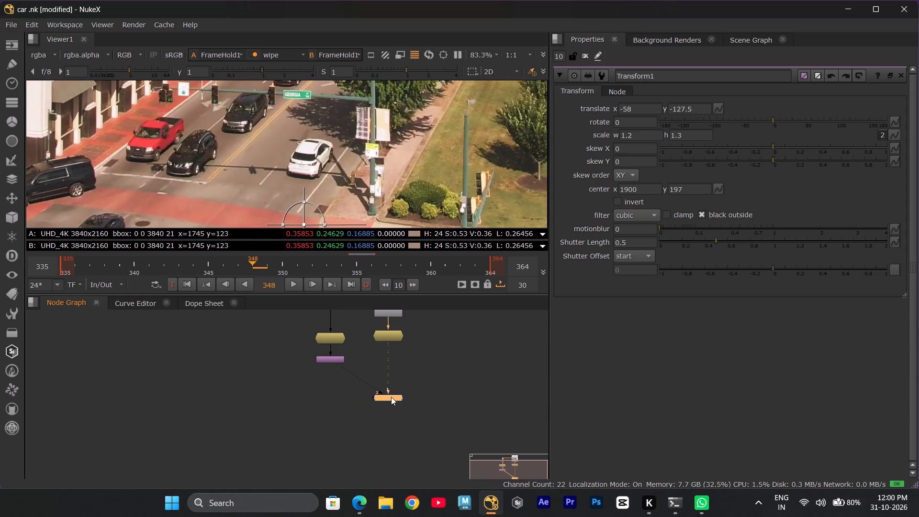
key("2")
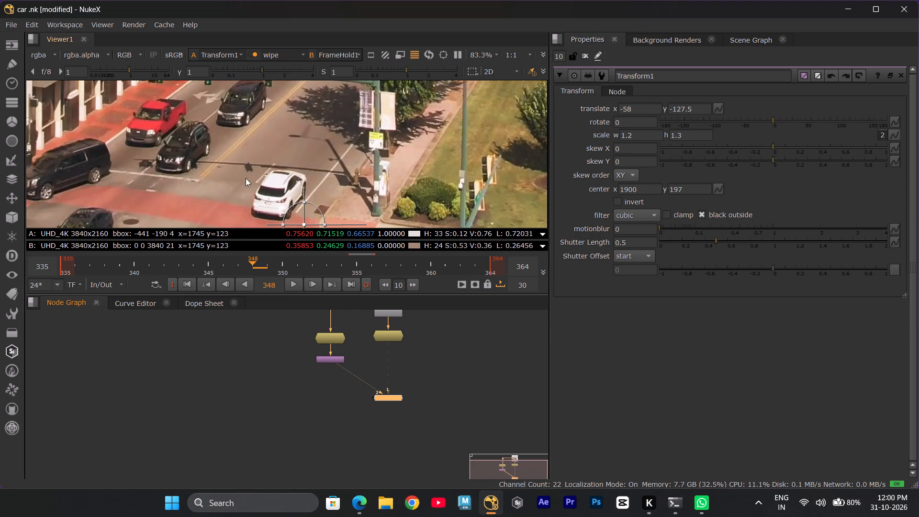
Add a CornerPin node directly below Transform1 and display its From corner values.
scroll(235, 160, "down", 3)
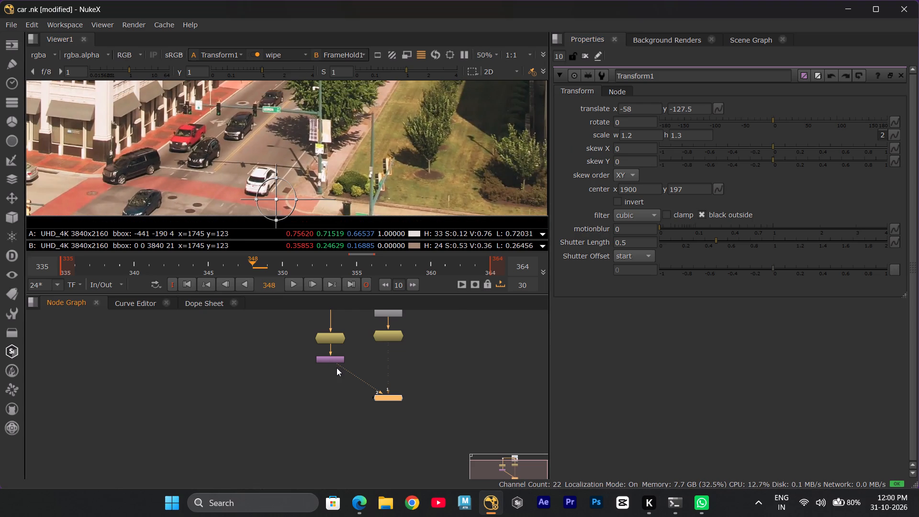
scroll(336, 368, "up", 5)
left_click(341, 354)
key("Tab")
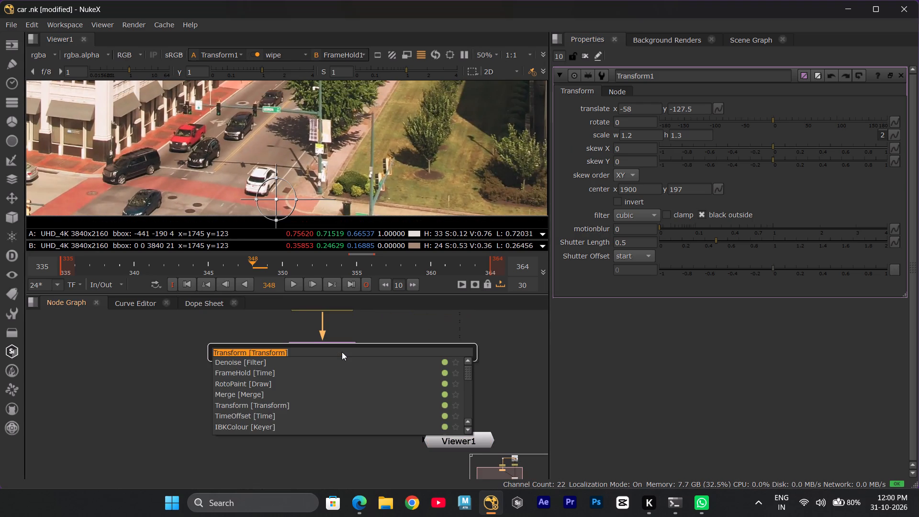
type("cor")
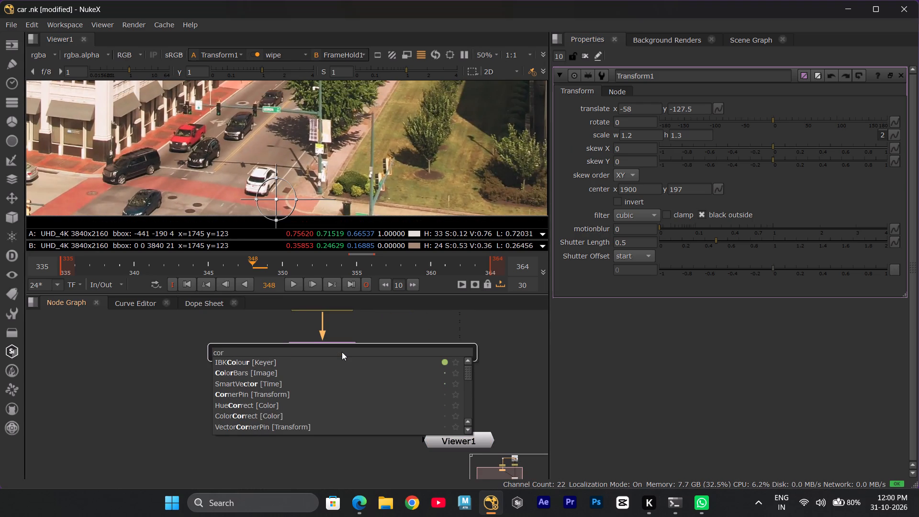
key("n")
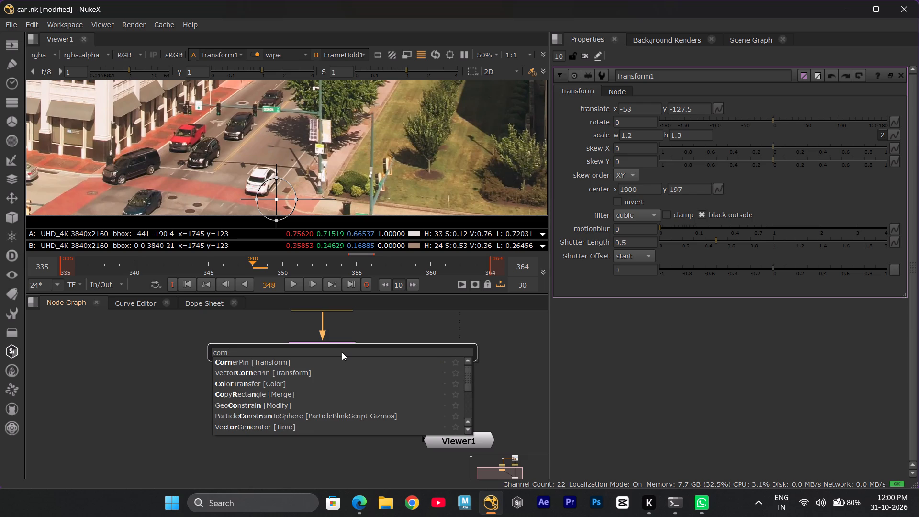
left_click(263, 360)
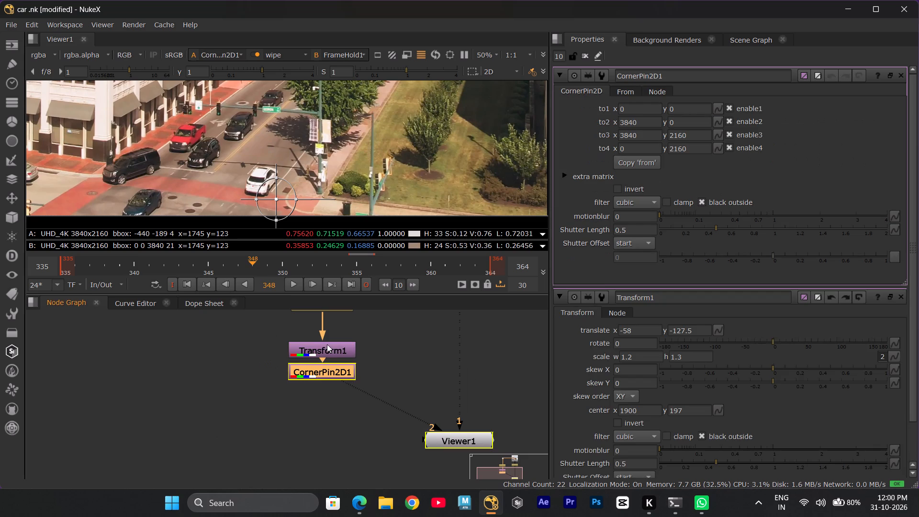
left_click_drag(333, 372, 339, 389)
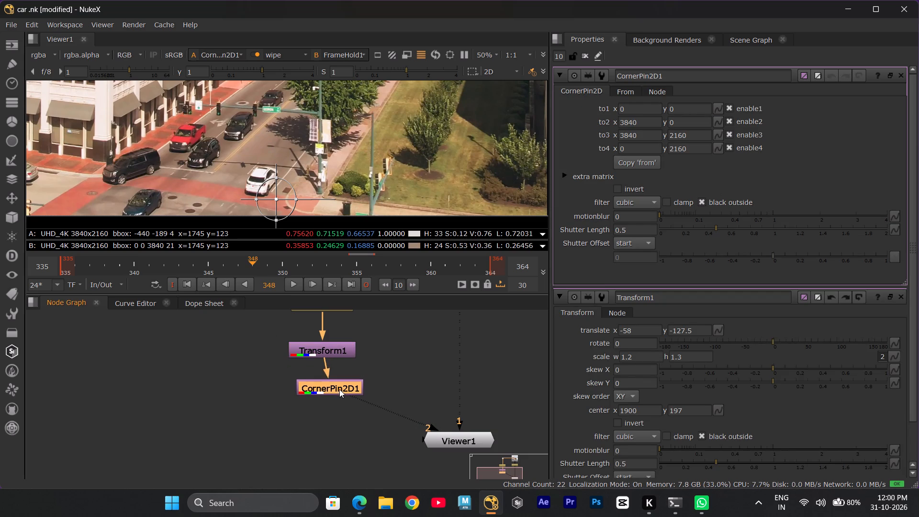
left_click_drag(339, 389, 334, 393)
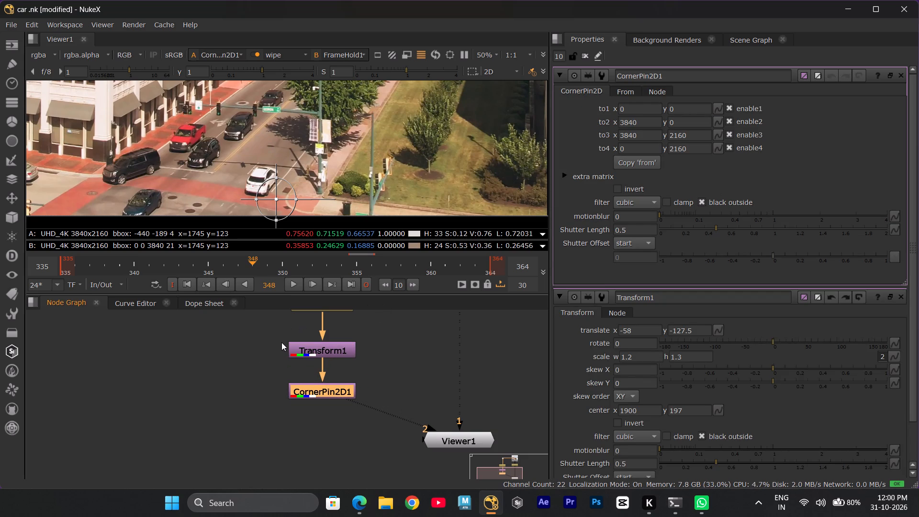
left_click(615, 92)
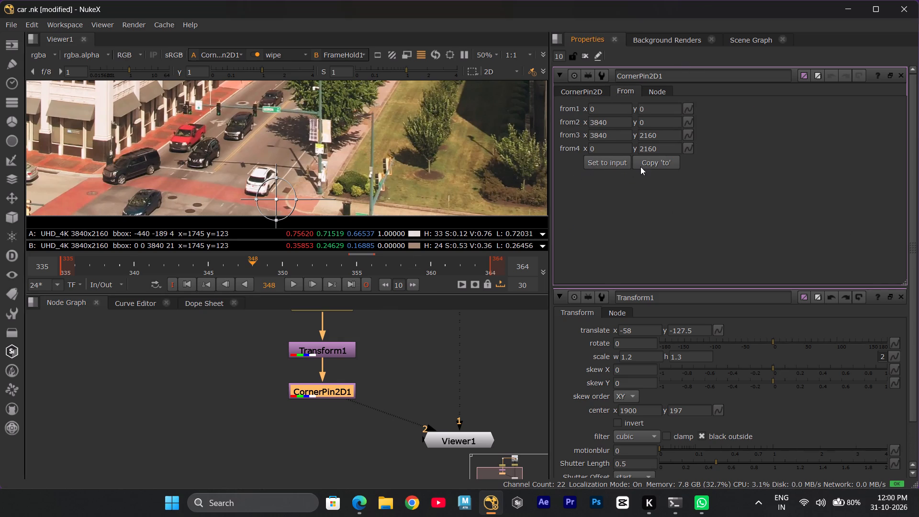
Switch to the browser and rewind the batch14_class6.mp4 tutorial to the start of the CornerPin demonstration, before 34:49.
left_click(363, 497)
left_click(303, 338)
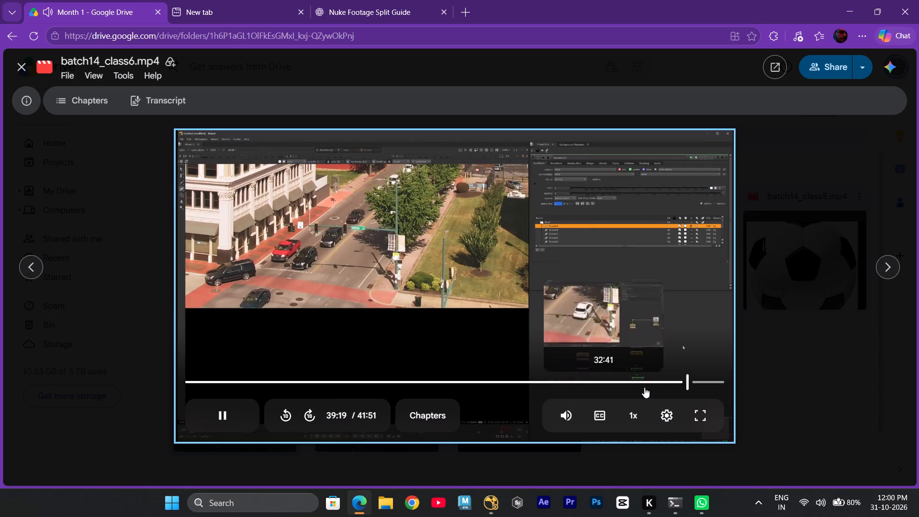
left_click(670, 386)
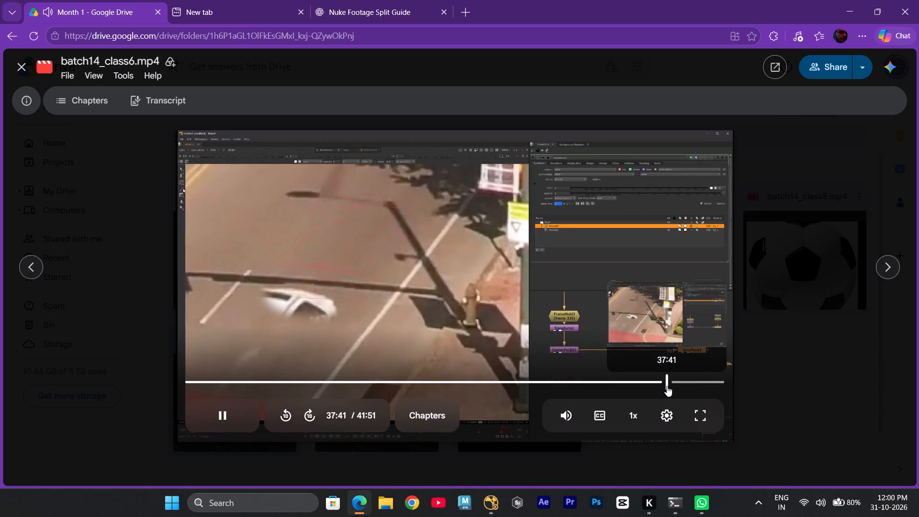
left_click_drag(667, 386, 653, 388)
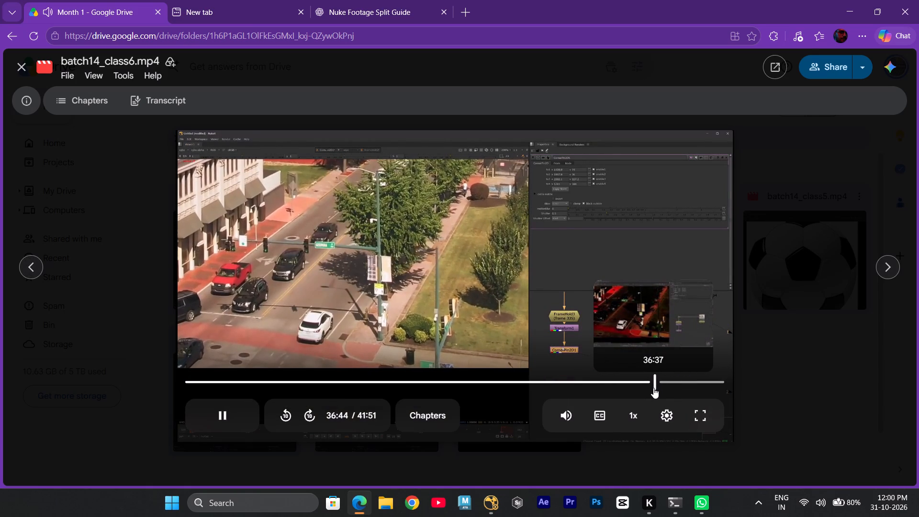
left_click(653, 388)
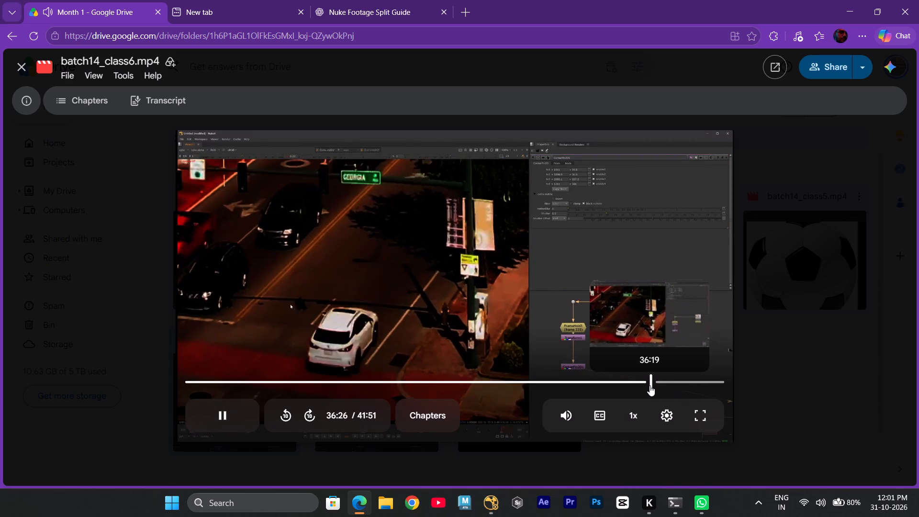
left_click_drag(650, 385, 645, 382)
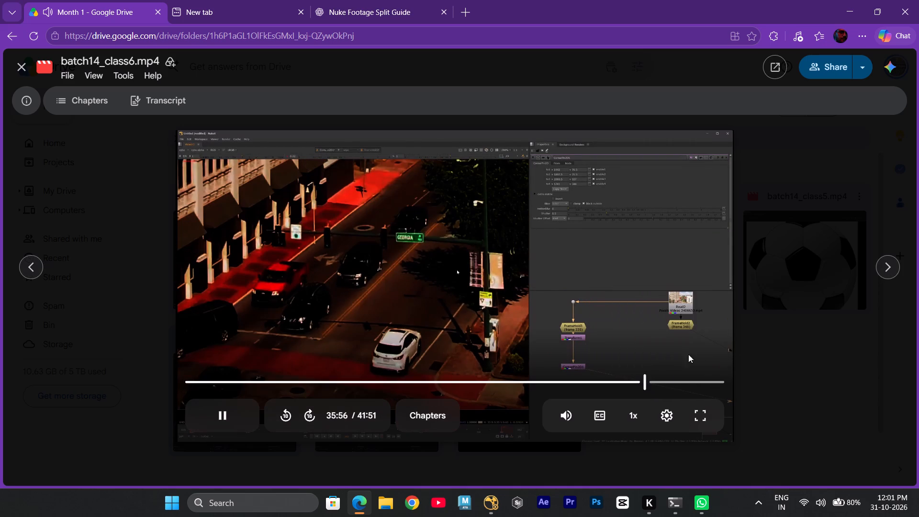
left_click_drag(646, 378, 636, 379)
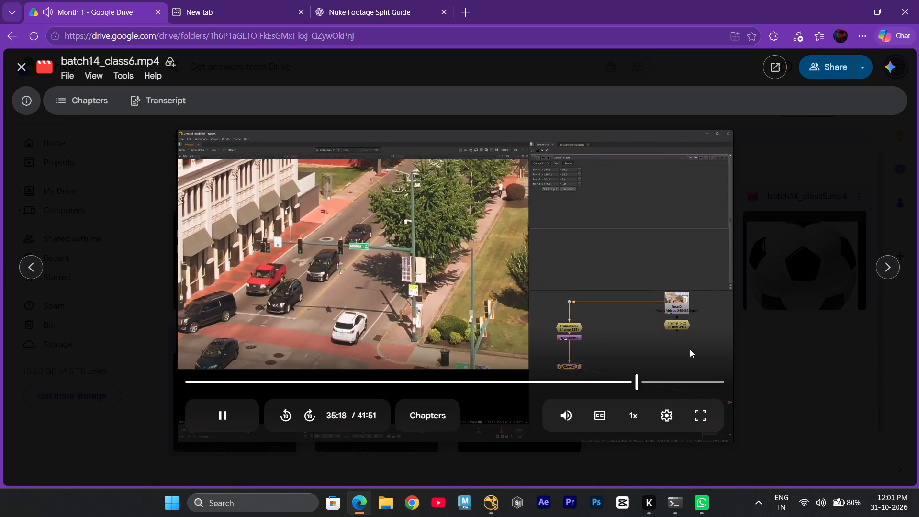
left_click_drag(635, 387, 626, 386)
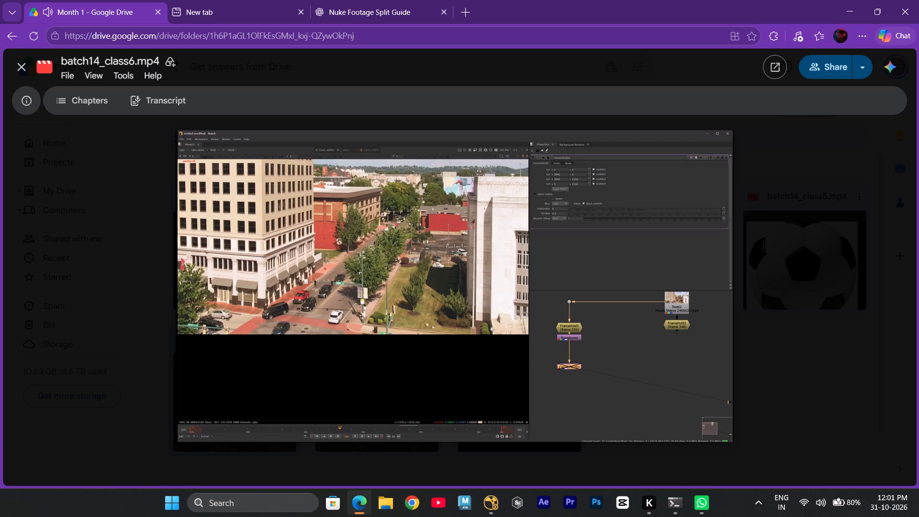
Watch the tutorial's CornerPin setup and switch the video to full screen.
key("space")
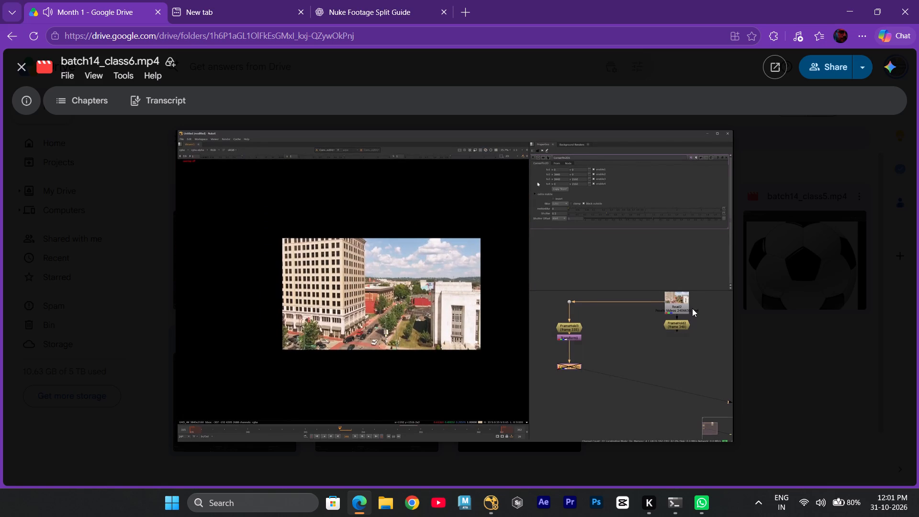
key("space")
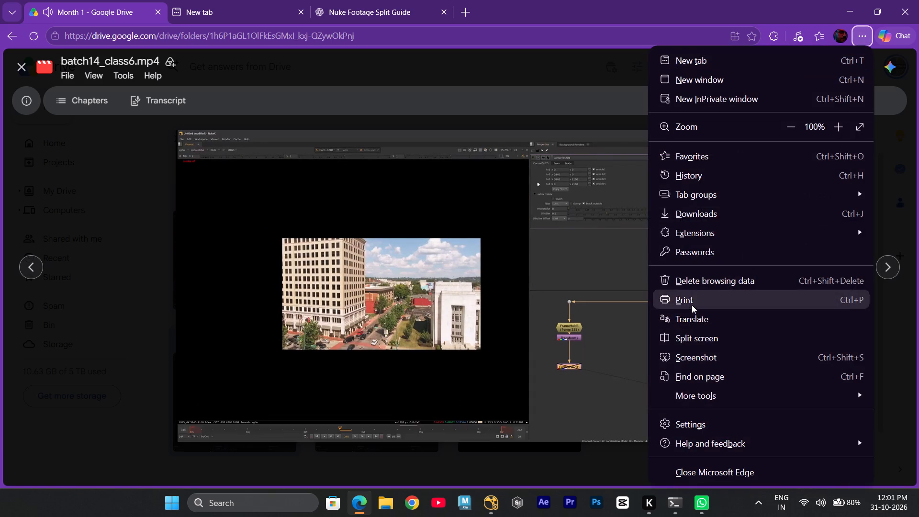
left_click(530, 270)
left_click(703, 421)
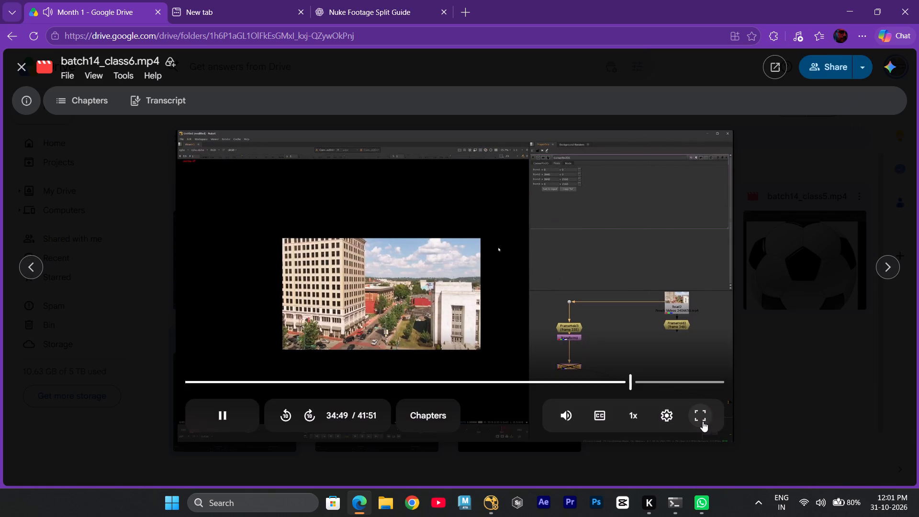
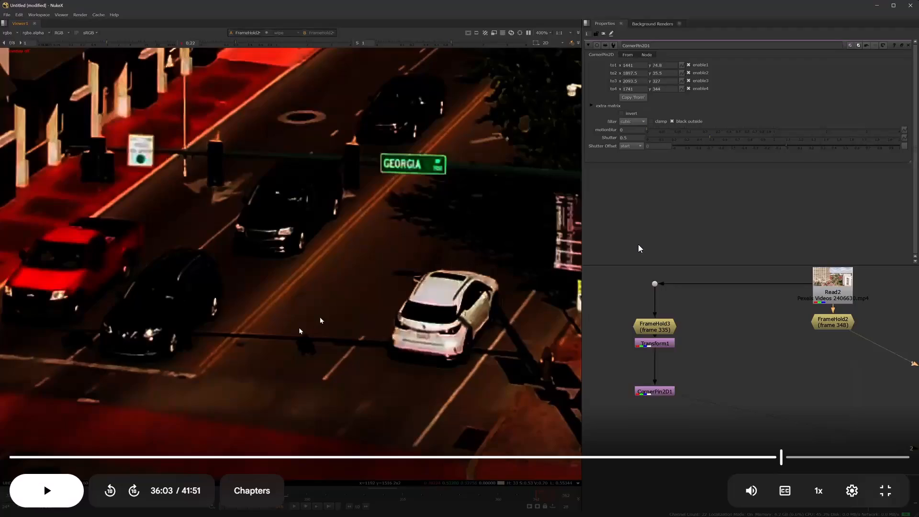
Switch to NukeX and disable the CornerPin2D1 node.
key("alt+Tab")
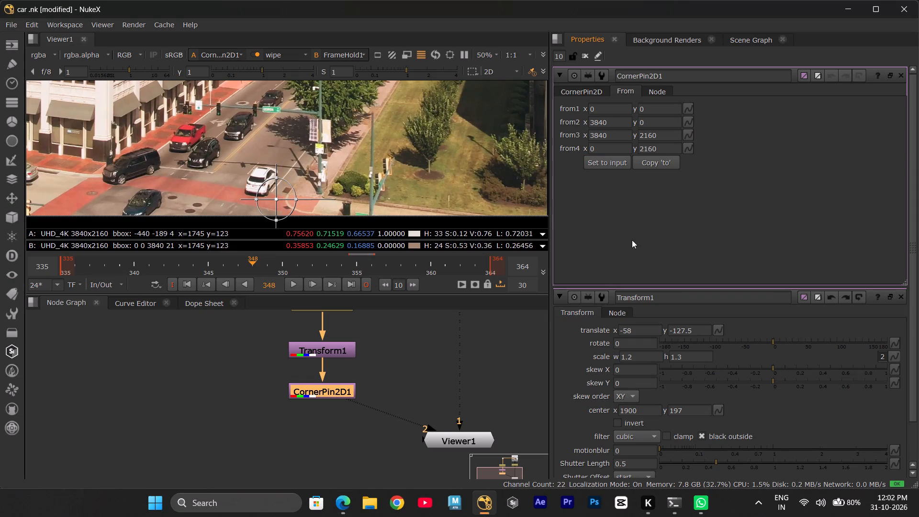
left_click(334, 390)
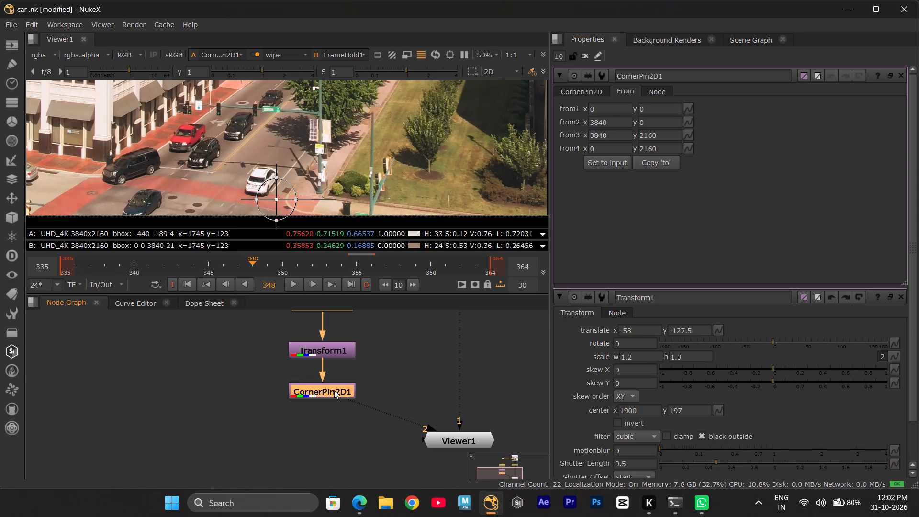
key("d")
Flip repeatedly between the viewer's two inputs to compare the intersection without the corner pin.
scroll(313, 193, "down", 3)
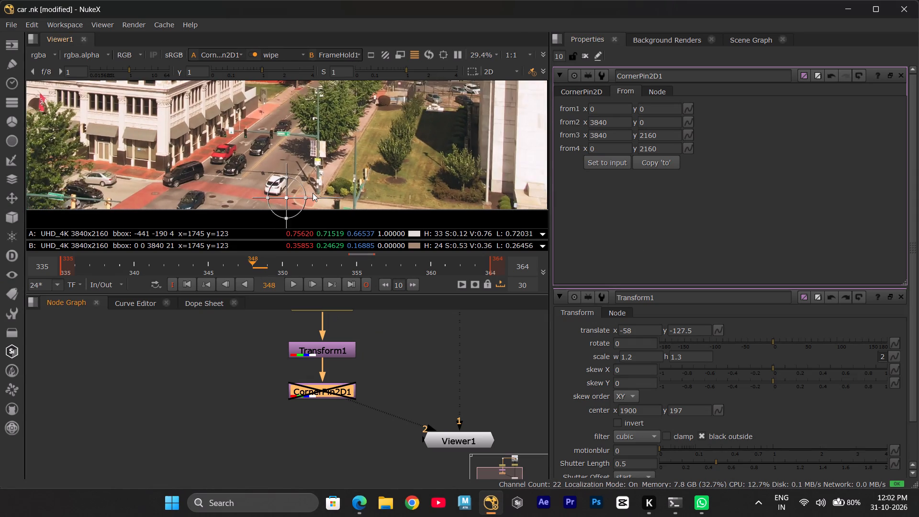
middle_click_drag(340, 164, 304, 165)
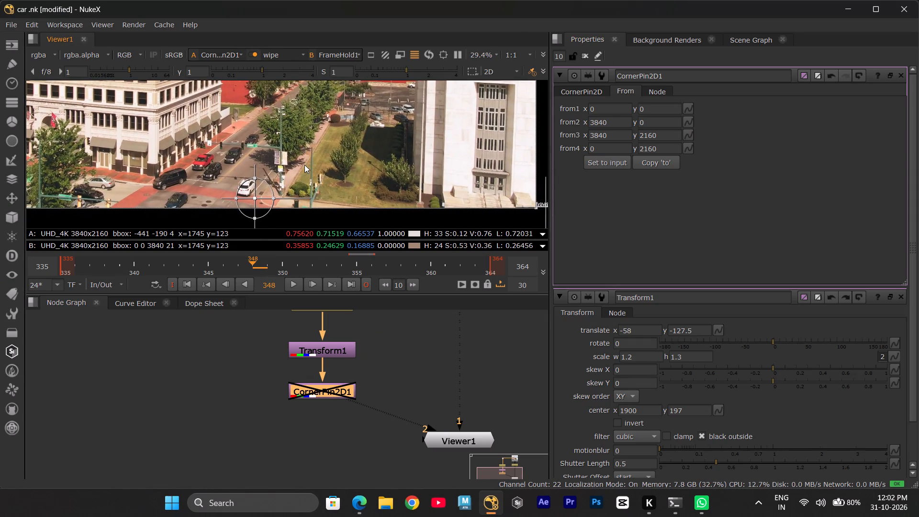
middle_click_drag(304, 165, 304, 164)
left_click(435, 436)
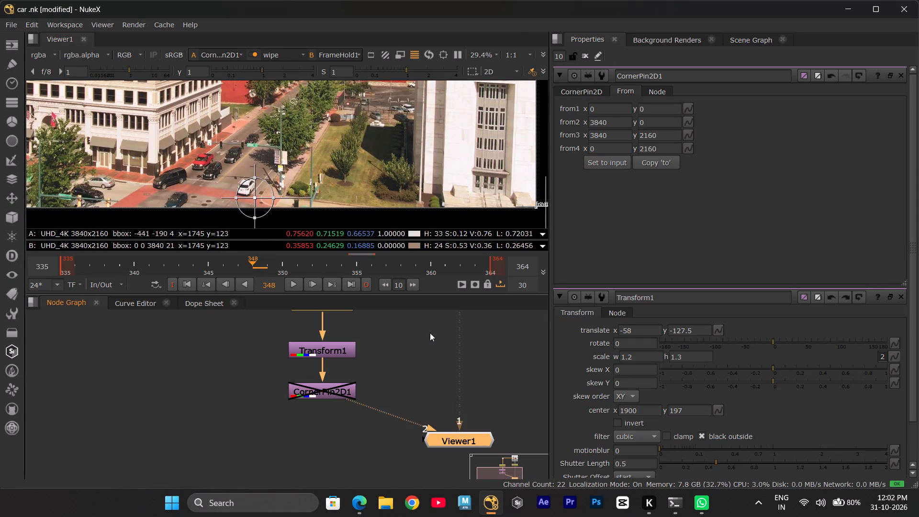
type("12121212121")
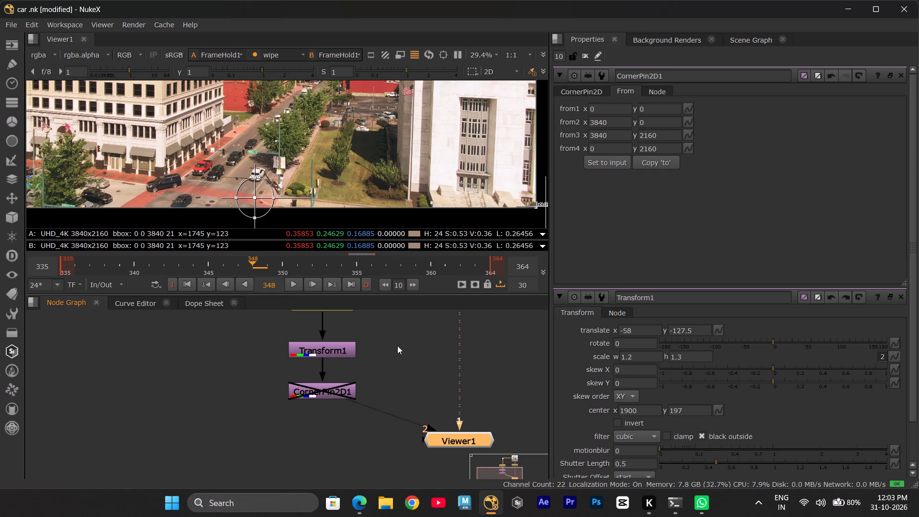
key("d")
Place CornerPin2D1's from4 corner on the road between the black SUV and the white SUV, at about x 1748, y 328.
double_click(340, 389)
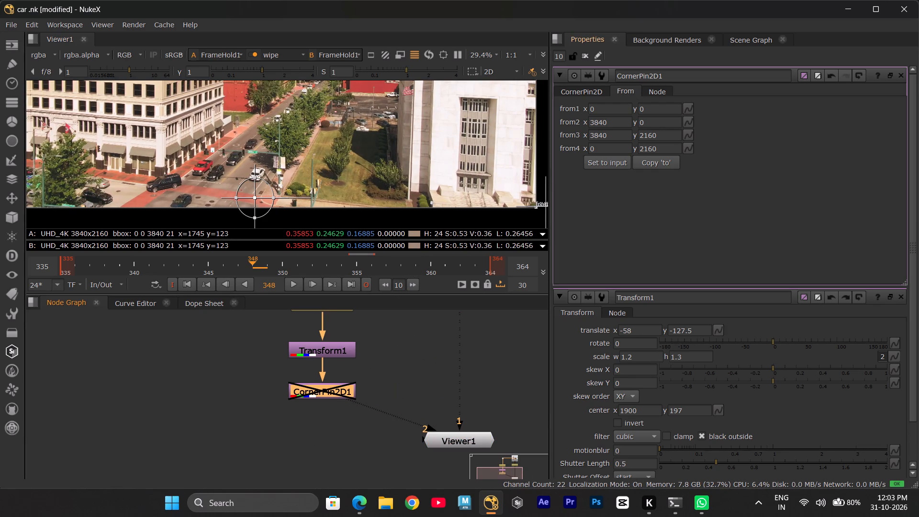
left_click(625, 87)
scroll(212, 136, "down", 4)
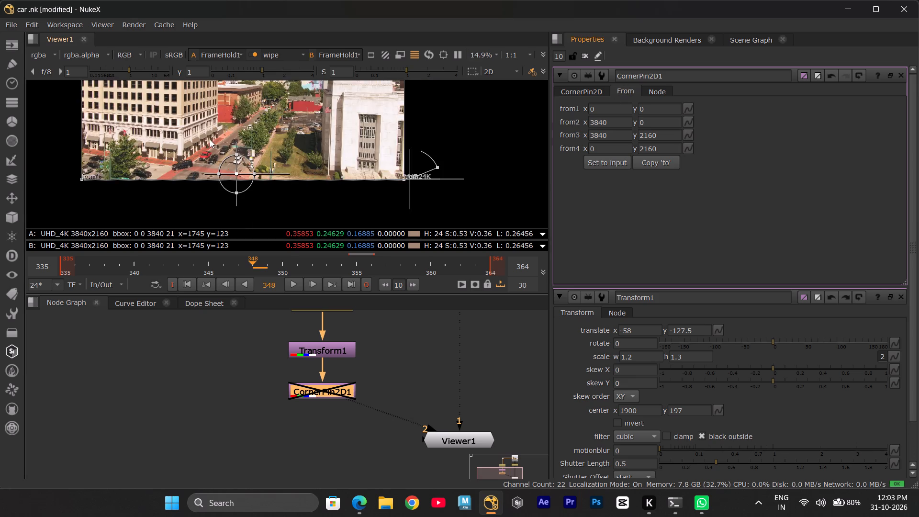
scroll(210, 139, "down", 3)
middle_click_drag(209, 141, 244, 200)
scroll(190, 119, "up", 4)
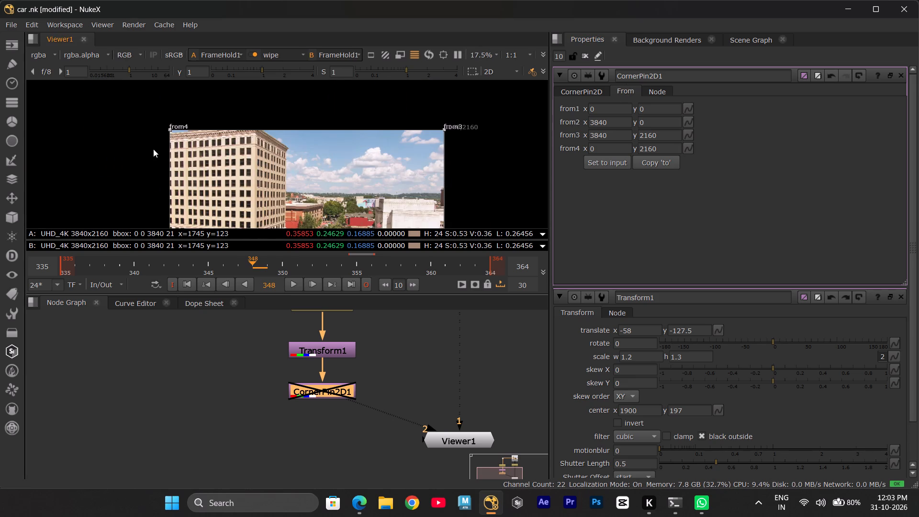
scroll(153, 149, "up", 2)
left_click_drag(171, 123, 237, 174)
middle_click_drag(257, 185, 234, 99)
left_click_drag(214, 89, 236, 118)
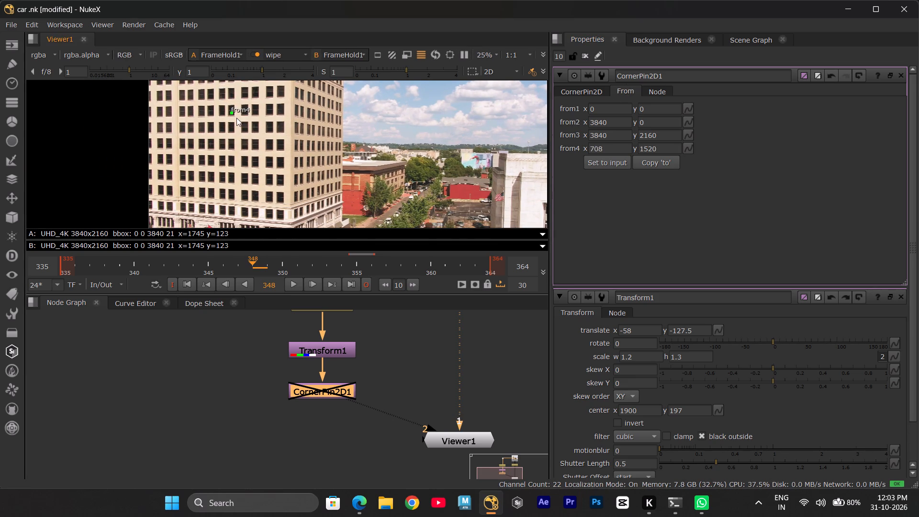
left_click_drag(236, 118, 325, 191)
middle_click_drag(333, 189, 285, 57)
middle_click_drag(291, 112, 281, 140)
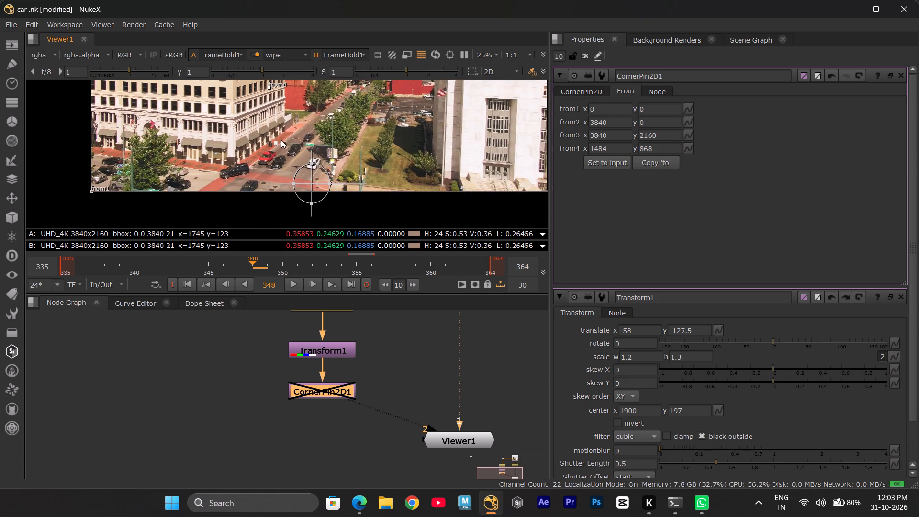
middle_click_drag(281, 140, 280, 140)
left_click_drag(269, 88, 300, 153)
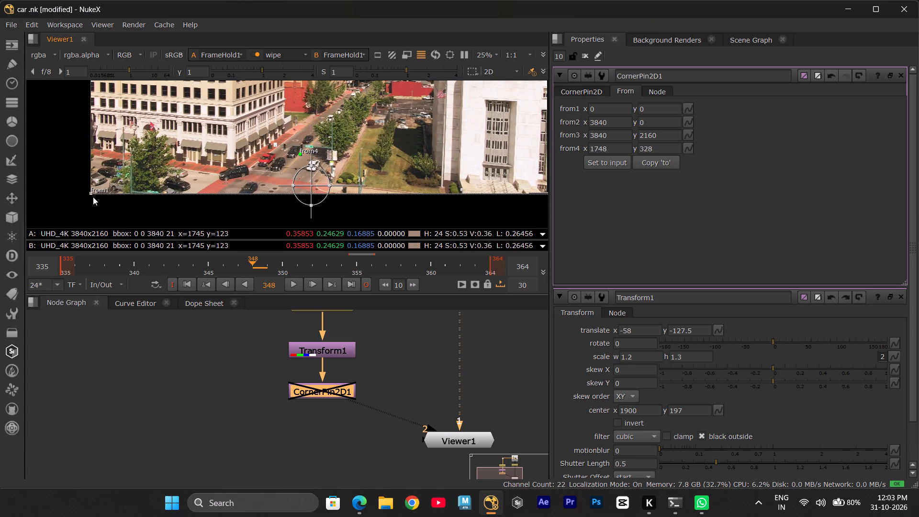
Place from1 and from2 on the dark covers in the near road, at about (1536, 36) and (1900, 38).
left_click_drag(90, 193, 279, 180)
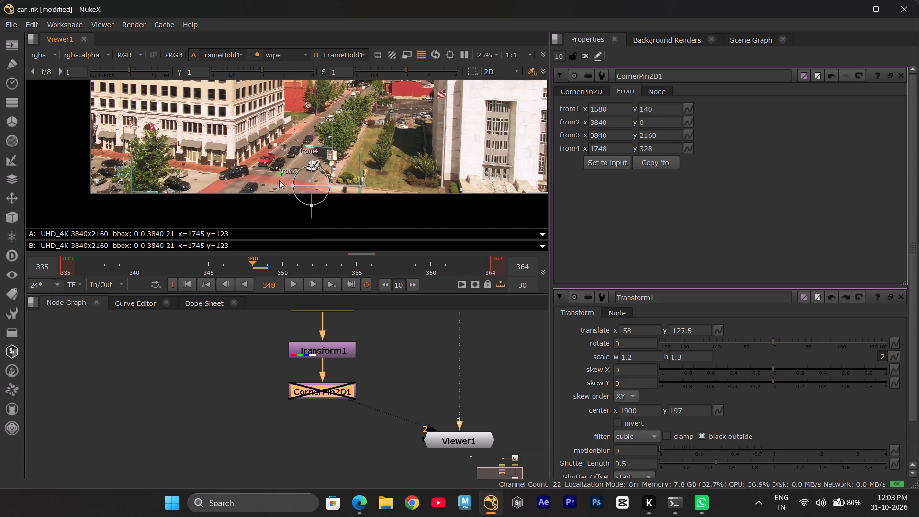
left_click_drag(279, 180, 274, 190)
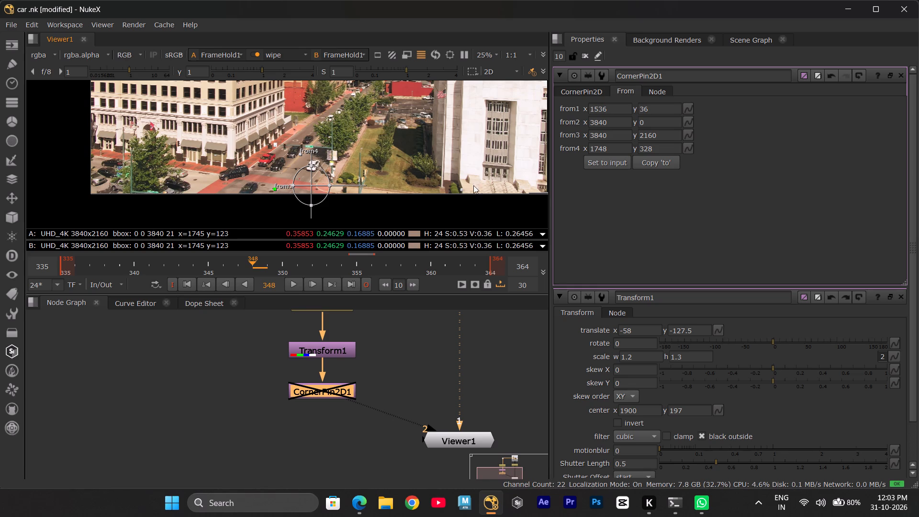
scroll(464, 175, "down", 1)
middle_click_drag(463, 176, 454, 185)
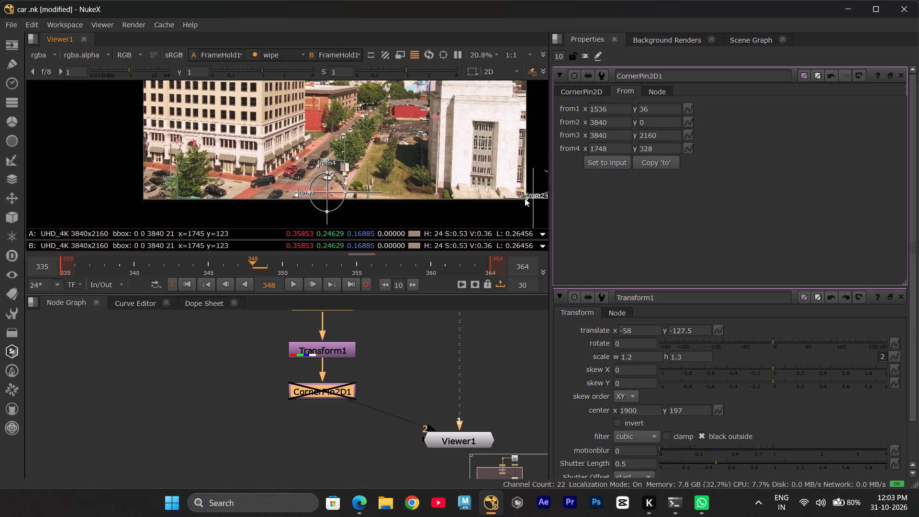
left_click_drag(525, 198, 333, 193)
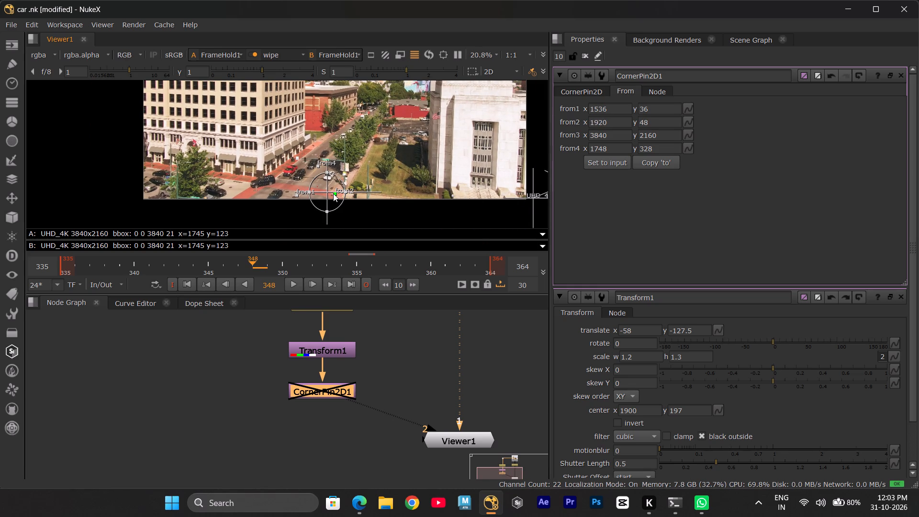
left_click_drag(333, 193, 332, 195)
Place the from3 corner on the sidewalk beside the street-pole banners, at about x 2090, y 305.
middle_click_drag(434, 146, 367, 197)
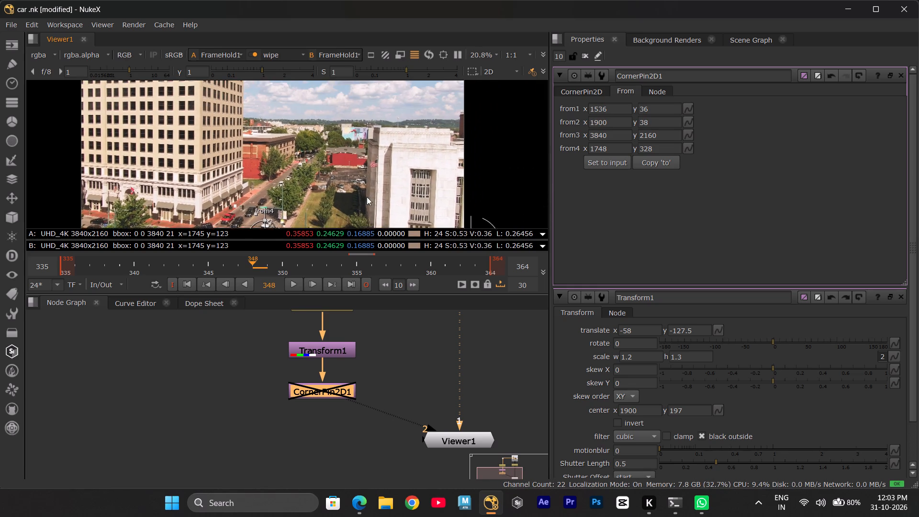
middle_click_drag(367, 197, 366, 197)
scroll(428, 123, "down", 4)
middle_click_drag(429, 127, 426, 142)
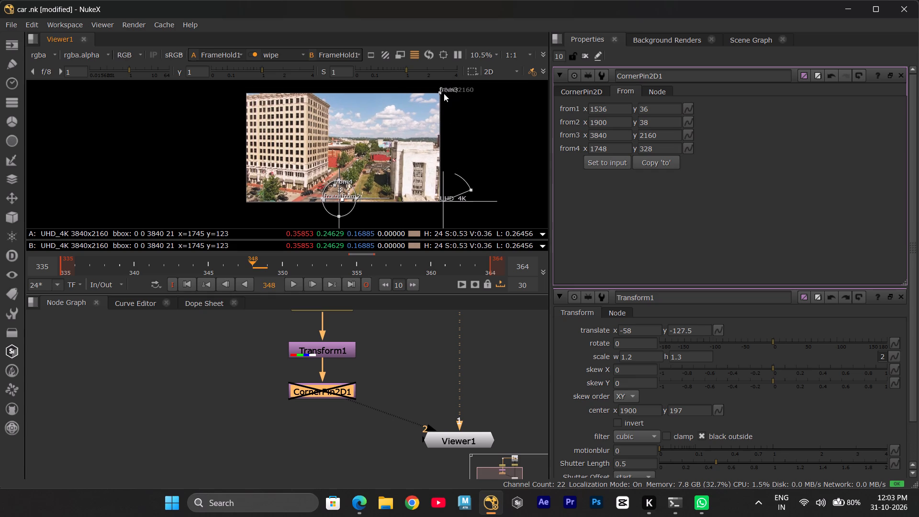
left_click_drag(439, 93, 352, 188)
scroll(346, 191, "up", 2)
middle_click(345, 191)
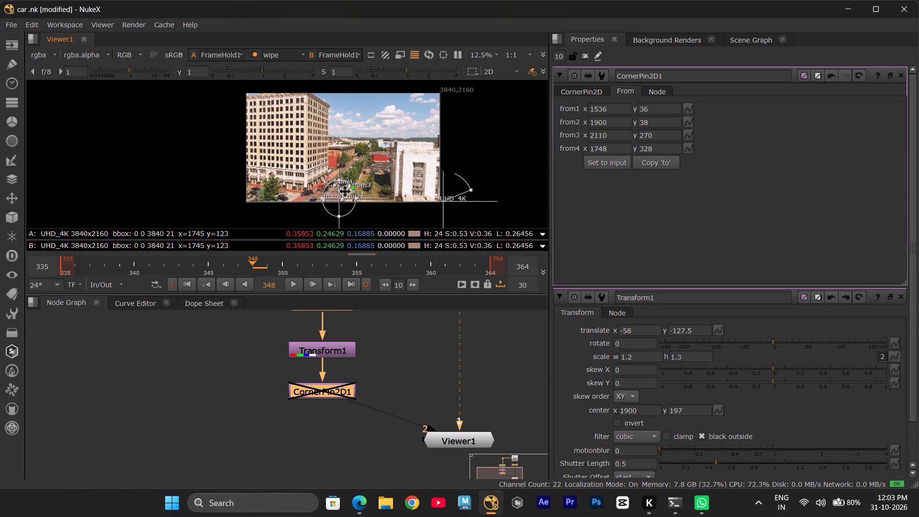
scroll(345, 191, "up", 8)
middle_click_drag(330, 205, 463, 93)
scroll(385, 135, "up", 5)
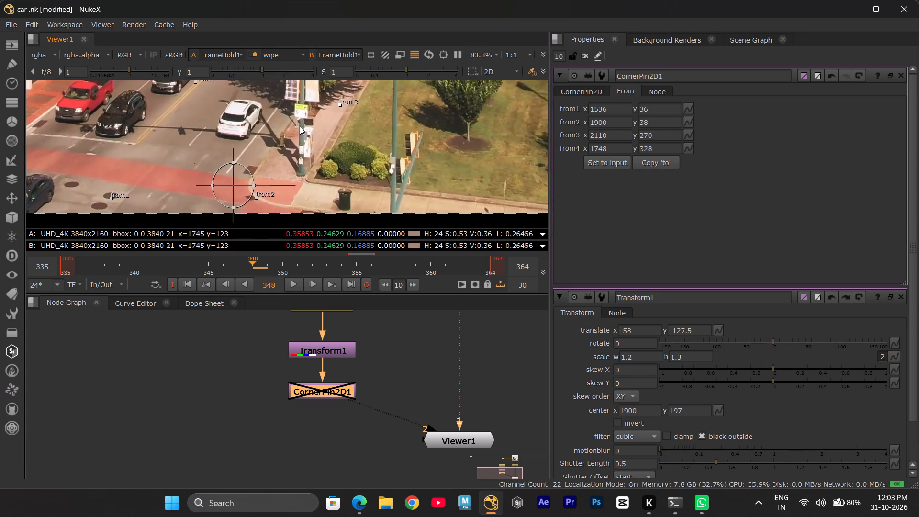
middle_click_drag(300, 126, 327, 179)
left_click_drag(366, 155, 363, 144)
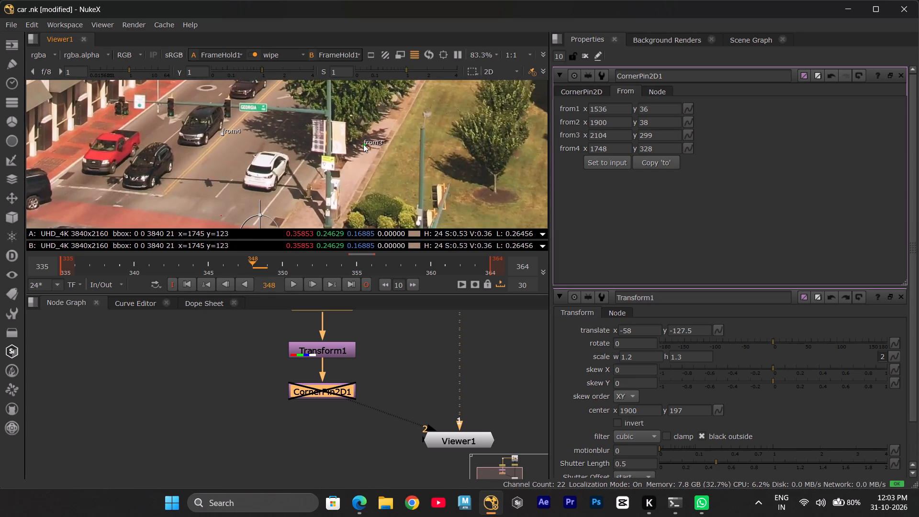
left_click_drag(363, 144, 357, 142)
Fine-tune the from4 corner to about (1740, 338) and the from1 corner to about (1537, 42).
middle_click_drag(347, 154, 428, 181)
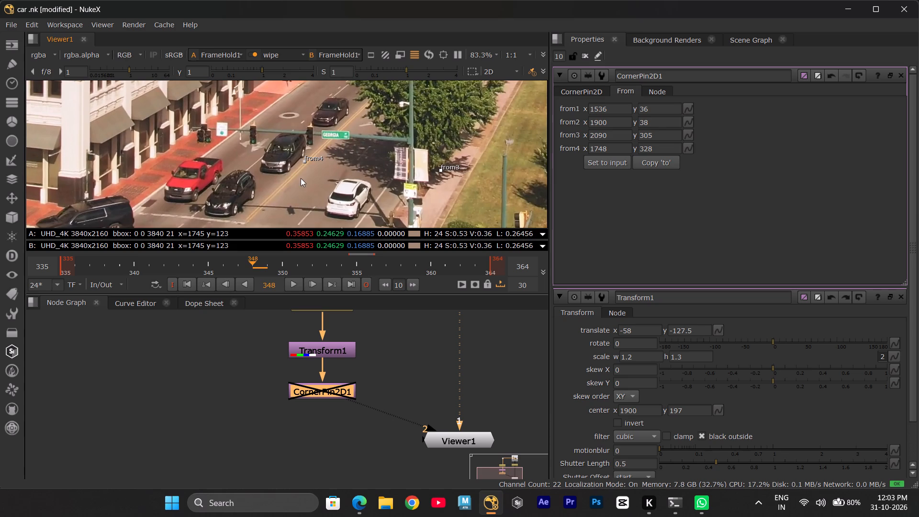
left_click(305, 160)
middle_click_drag(322, 167, 353, 110)
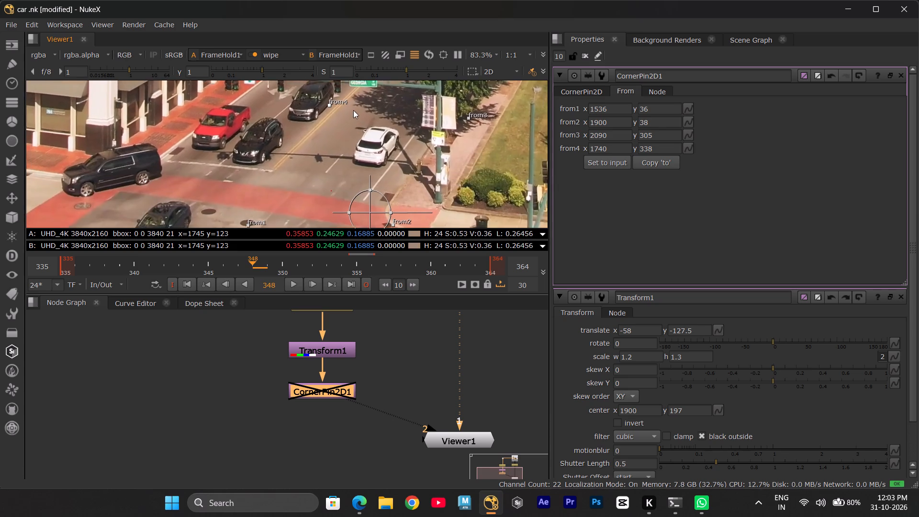
middle_click_drag(353, 110, 355, 108)
left_click(254, 218)
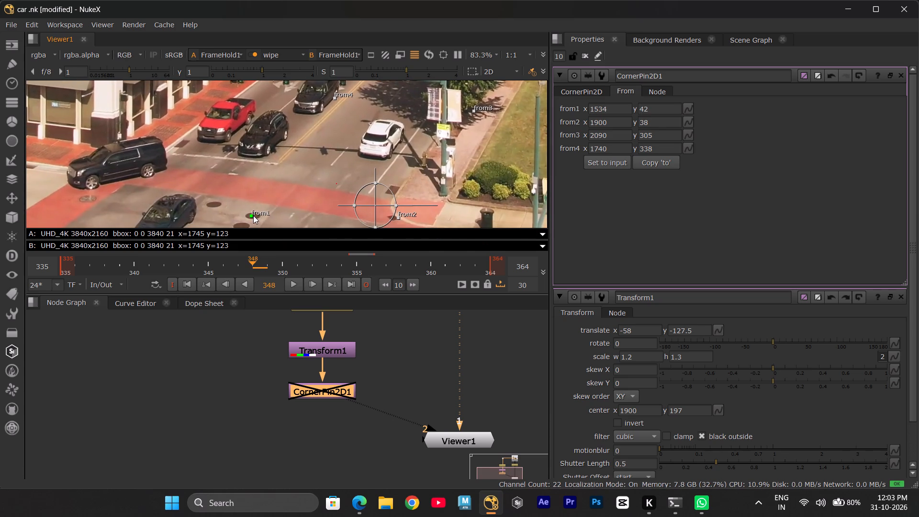
Fine-tune the from2 corner to about x 1889, y 37 on the dark cover near the curb.
middle_click_drag(418, 198, 389, 153)
scroll(418, 197, "up", 1)
left_click_drag(366, 175, 362, 175)
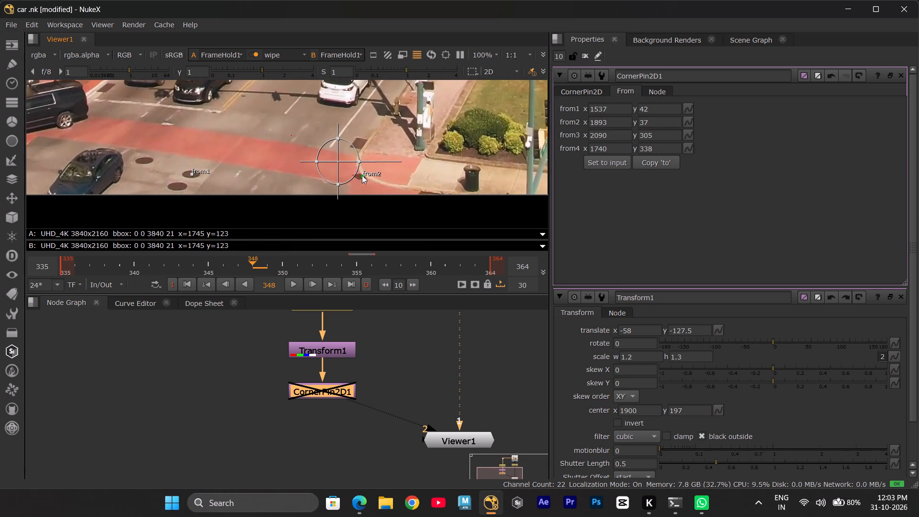
left_click_drag(362, 175, 360, 175)
Copy CornerPin2D1's From corner positions into its To corners.
scroll(394, 135, "down", 3)
middle_click_drag(371, 161, 351, 194)
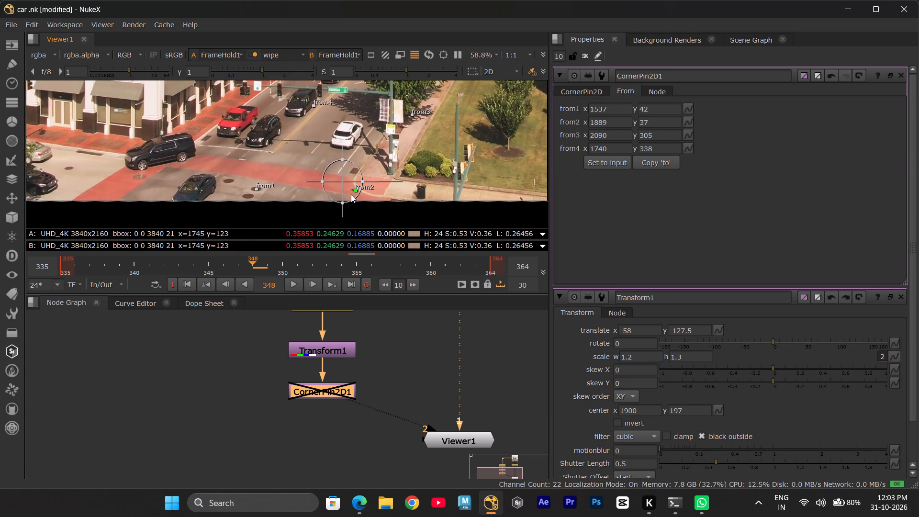
middle_click_drag(351, 194, 332, 206)
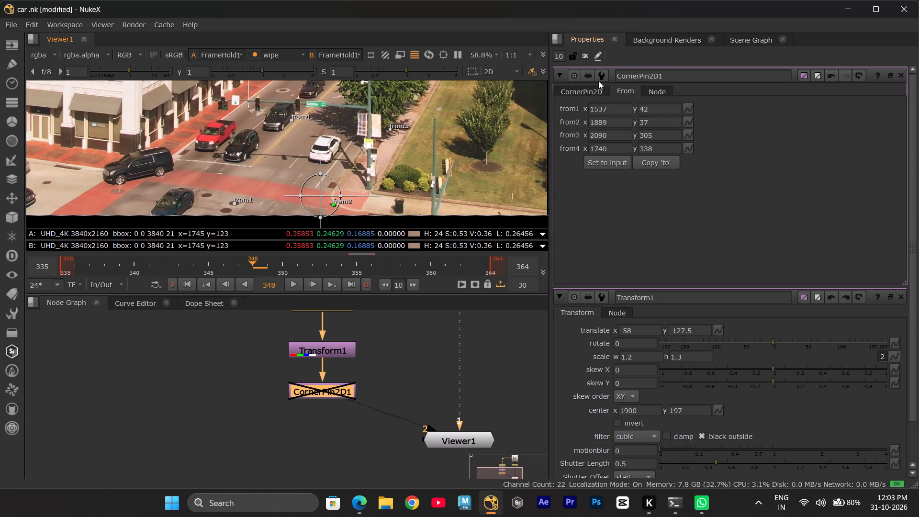
left_click(590, 90)
left_click(630, 166)
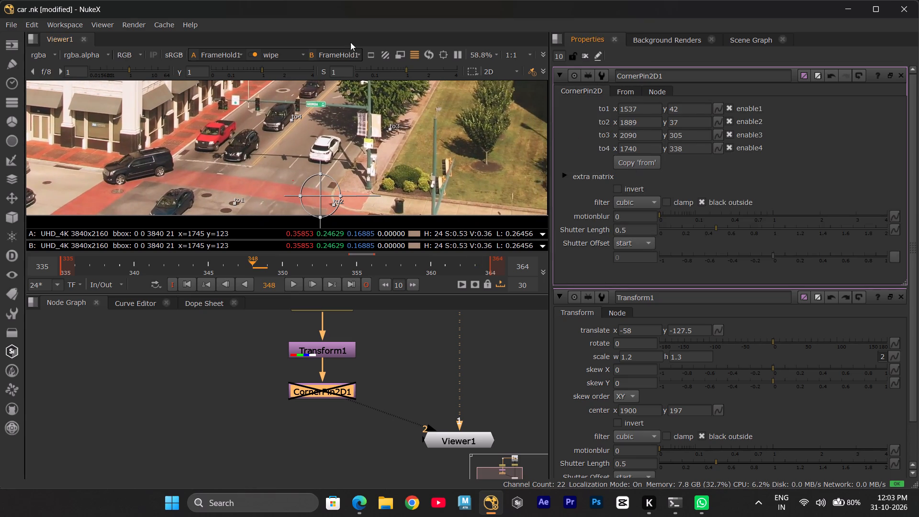
Re-enable the CornerPin2D1 node.
left_click(308, 389)
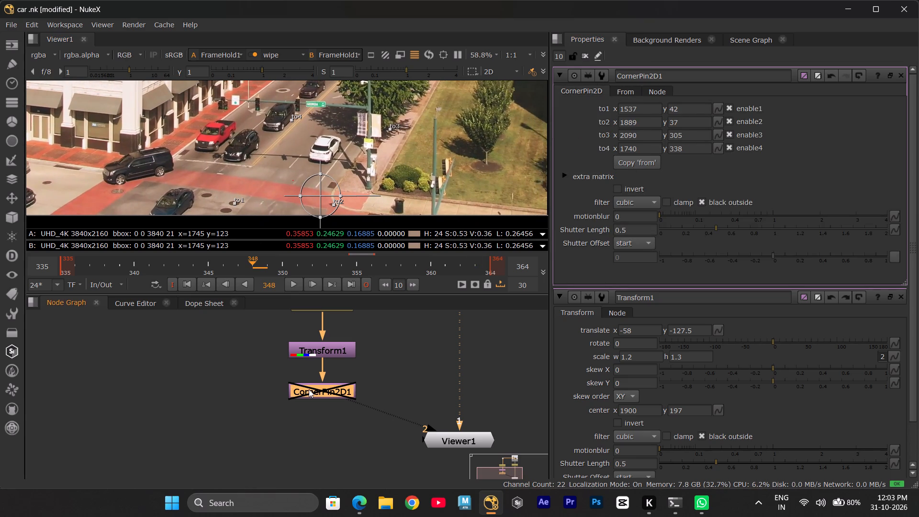
key("d")
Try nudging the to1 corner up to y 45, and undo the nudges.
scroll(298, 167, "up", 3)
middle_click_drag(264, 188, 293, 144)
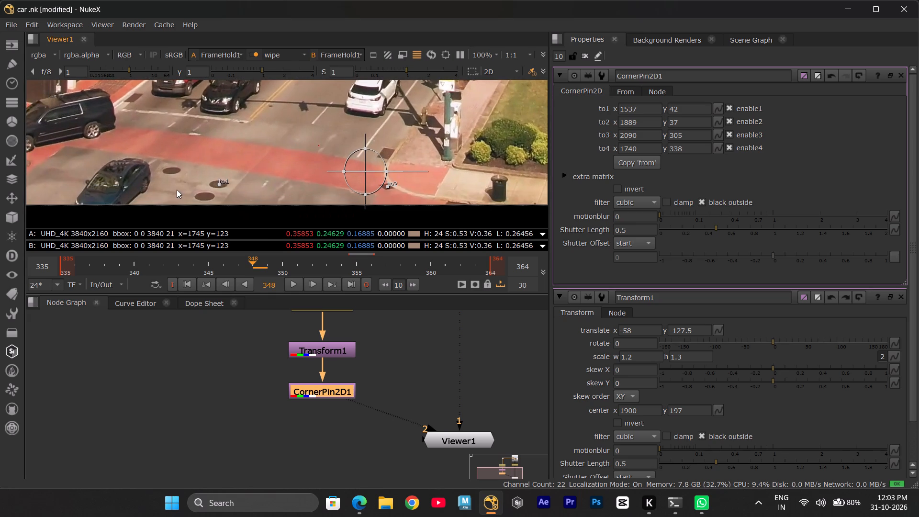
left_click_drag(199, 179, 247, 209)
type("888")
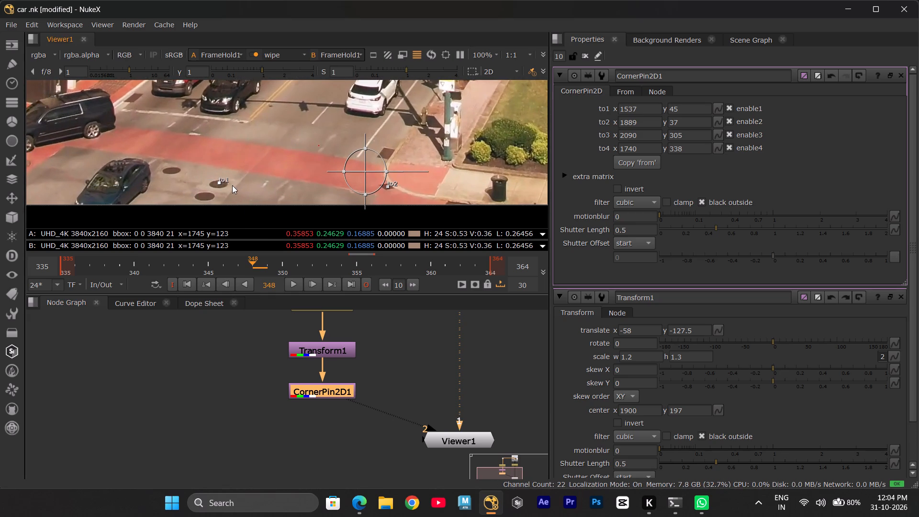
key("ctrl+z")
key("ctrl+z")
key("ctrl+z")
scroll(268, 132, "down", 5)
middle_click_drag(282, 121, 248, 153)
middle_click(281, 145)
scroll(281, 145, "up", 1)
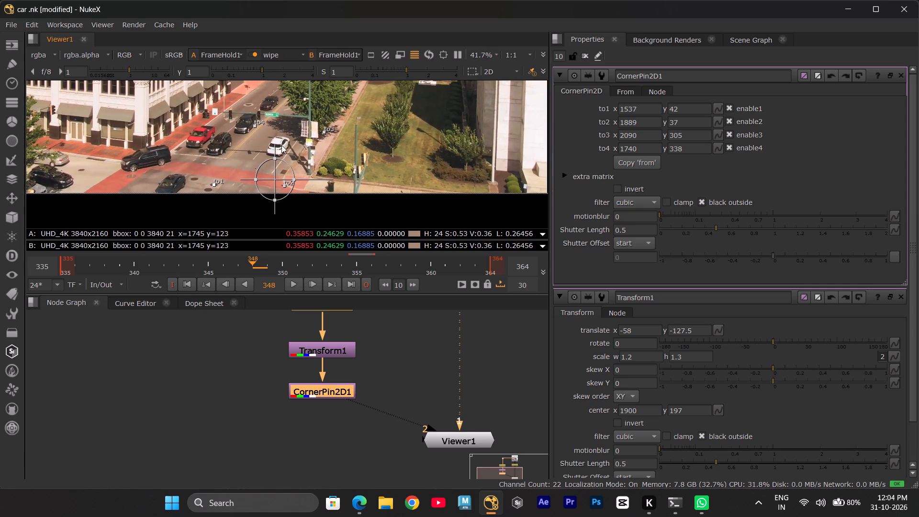
Compare the frame 348 hold with CornerPin2D1's output around the intersection by alternating the viewer inputs.
scroll(281, 145, "up", 1)
scroll(299, 196, "up", 5)
middle_click_drag(296, 194, 334, 63)
scroll(312, 132, "up", 4)
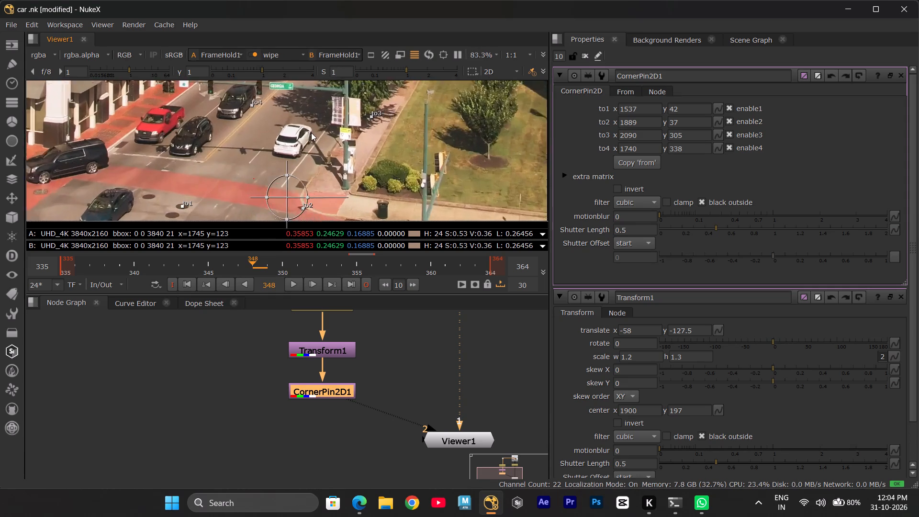
scroll(311, 133, "up", 1)
middle_click_drag(298, 153, 308, 143)
scroll(310, 142, "down", 1)
middle_click_drag(310, 142, 302, 153)
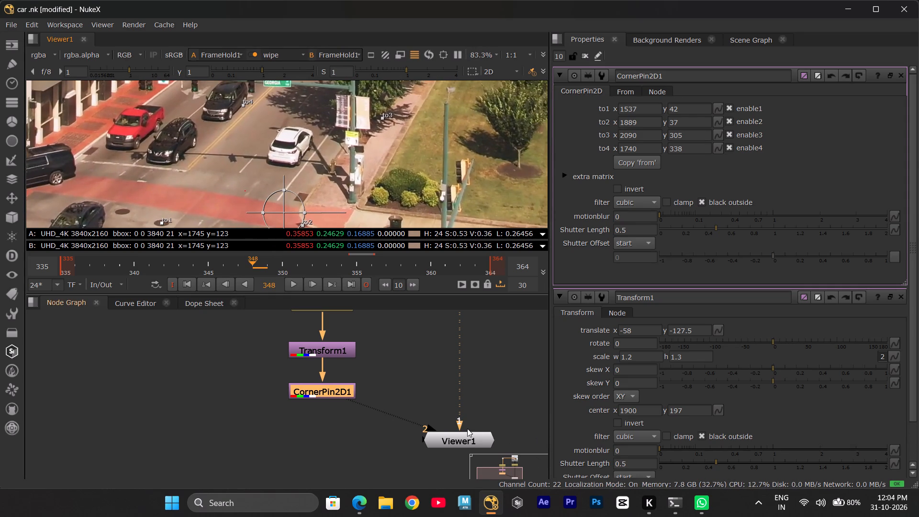
left_click(461, 440)
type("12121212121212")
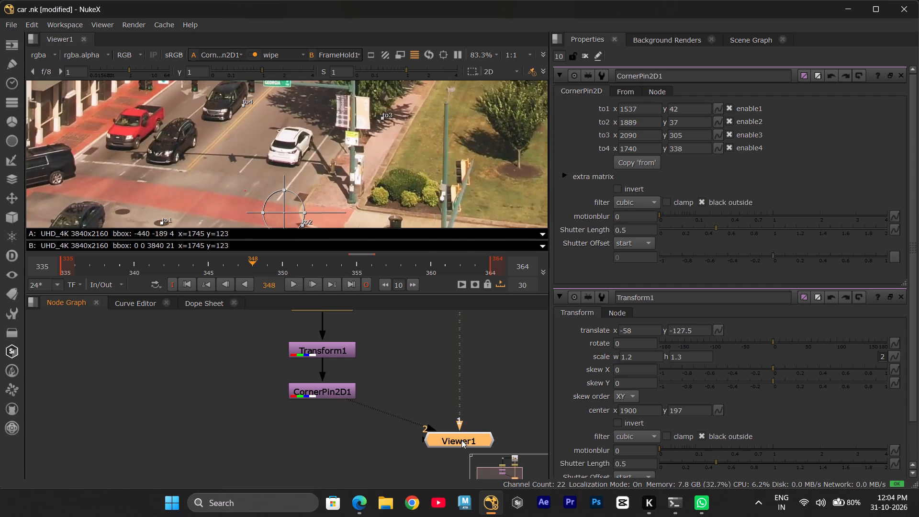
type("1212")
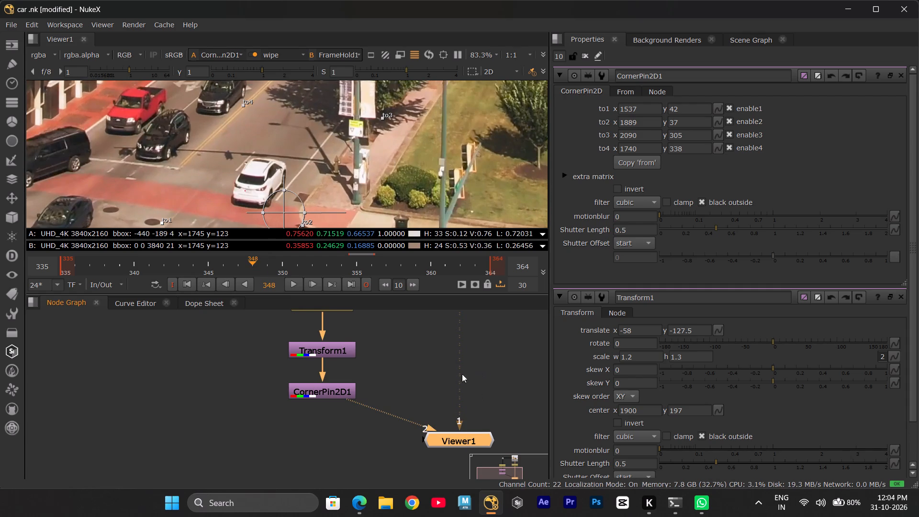
Move CornerPin2D1's to1 corner to about x 1511.5, y 49 near the manhole covers.
middle_click_drag(216, 169, 357, 140)
scroll(319, 182, "up", 4)
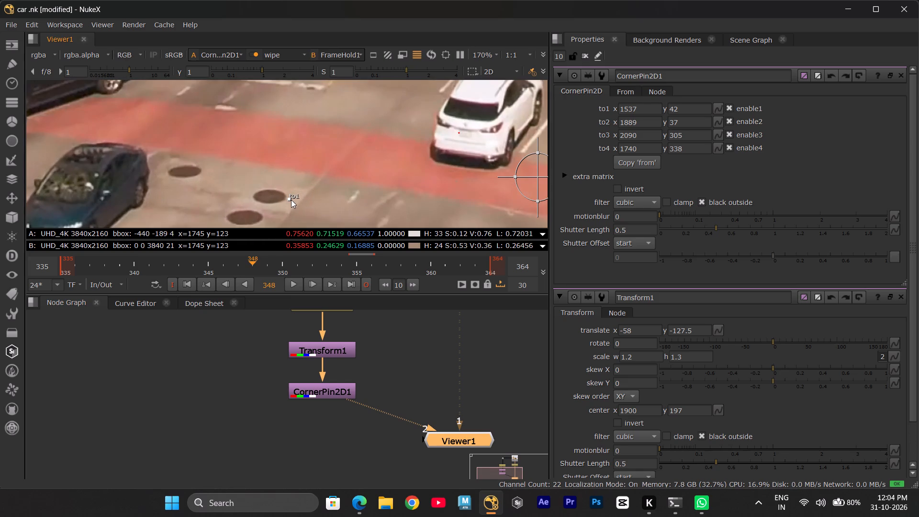
left_click_drag(290, 200, 271, 194)
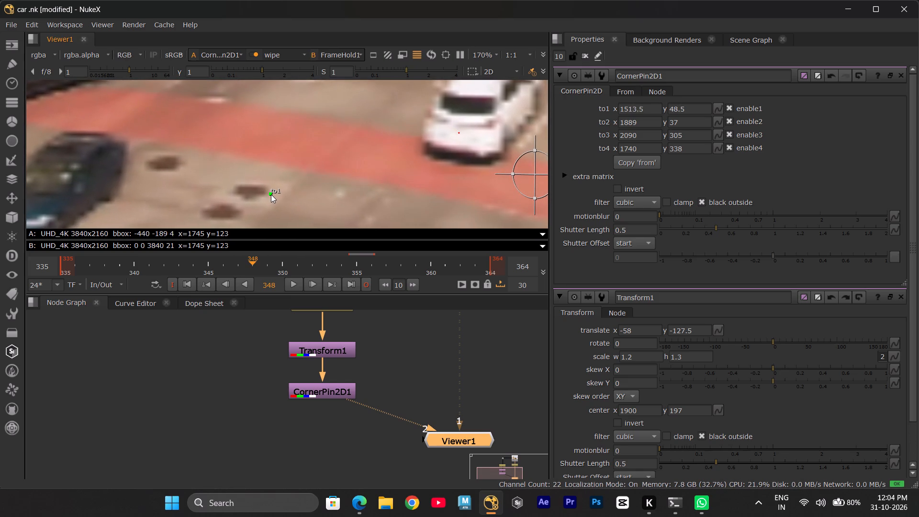
left_click_drag(271, 194, 270, 193)
scroll(312, 160, "down", 6)
middle_click_drag(337, 148, 303, 169)
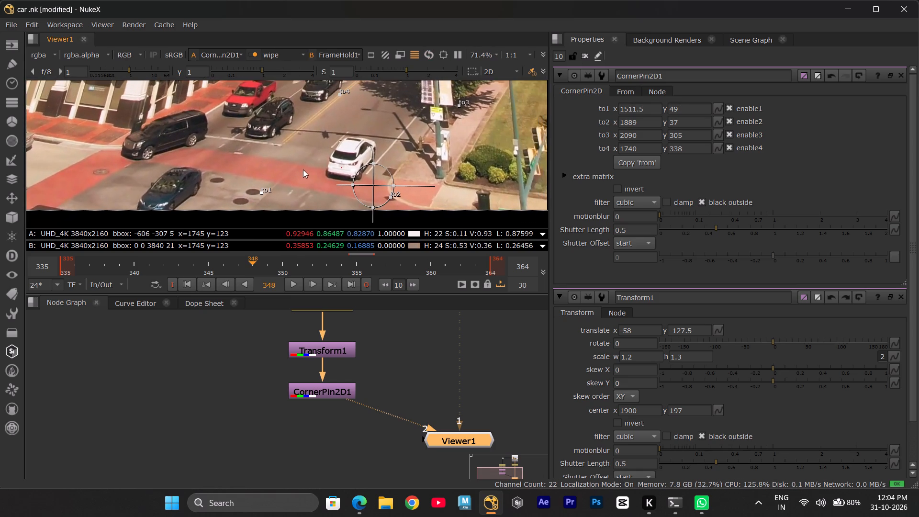
middle_click_drag(303, 169, 301, 170)
Reconnect viewer input 1 to FrameHold1 (frame 348) and compare it with CornerPin2D1's output.
left_click(348, 388)
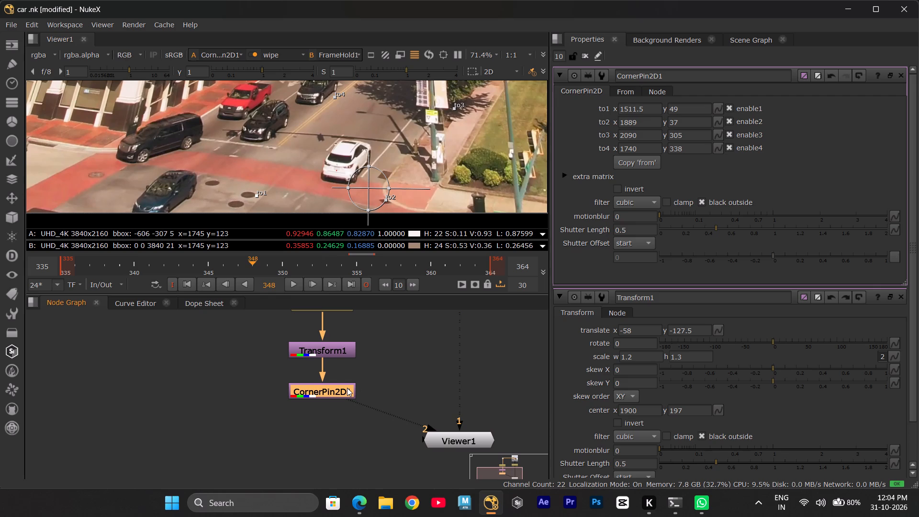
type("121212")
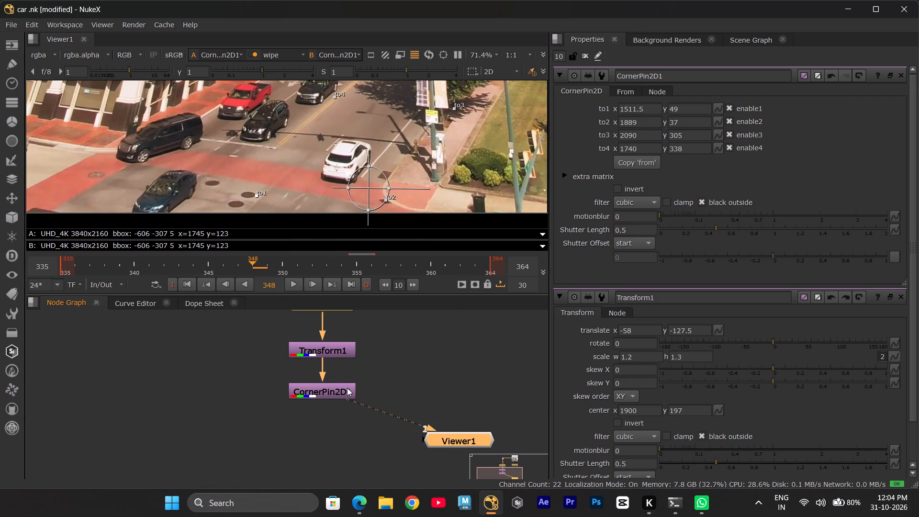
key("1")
scroll(347, 388, "up", 1)
scroll(346, 388, "down", 4)
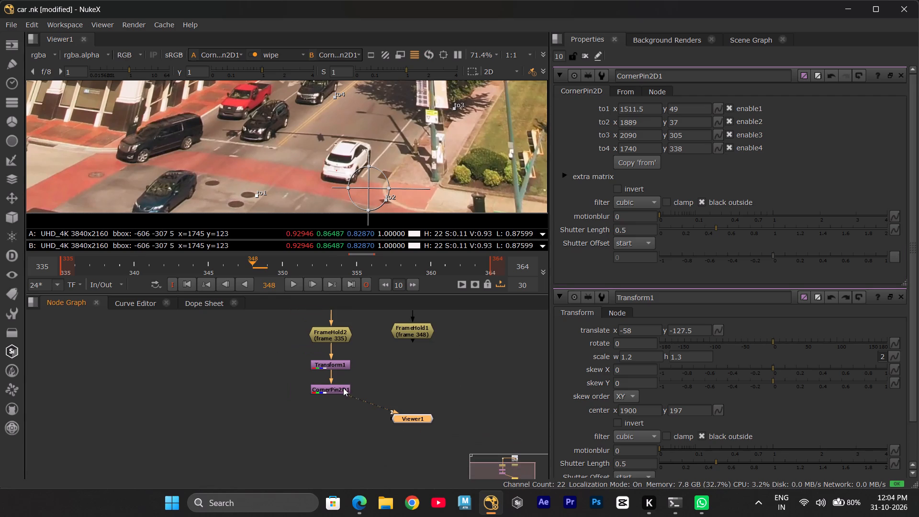
left_click(411, 328)
key("1")
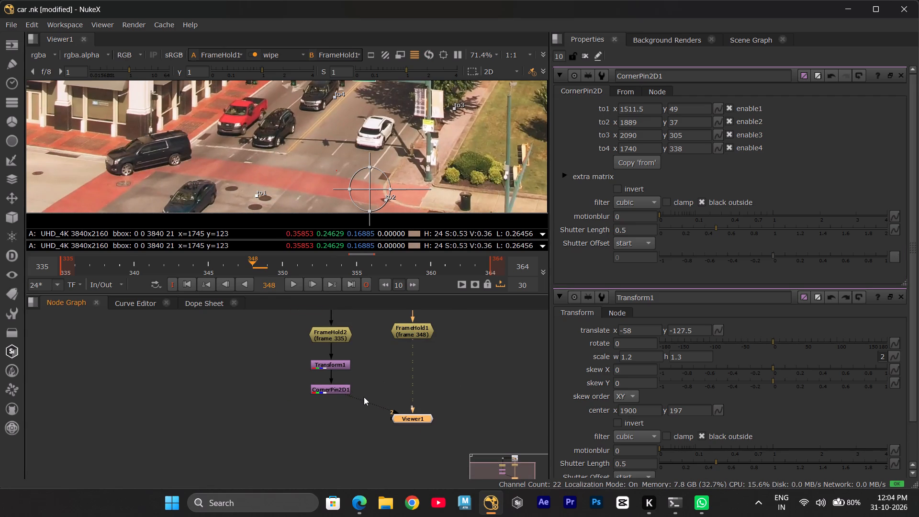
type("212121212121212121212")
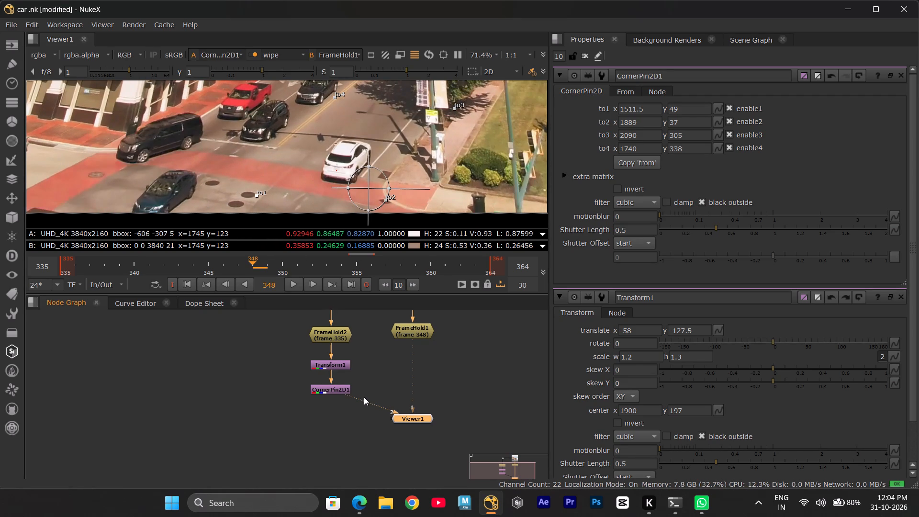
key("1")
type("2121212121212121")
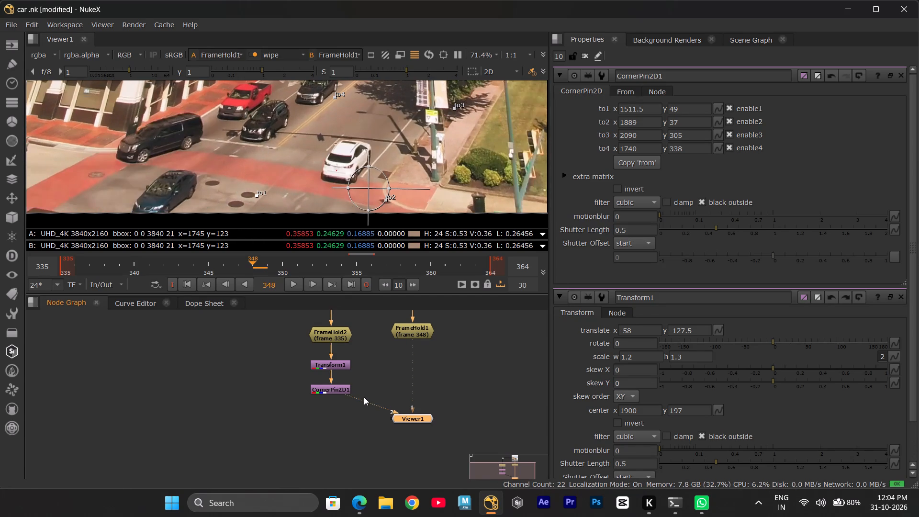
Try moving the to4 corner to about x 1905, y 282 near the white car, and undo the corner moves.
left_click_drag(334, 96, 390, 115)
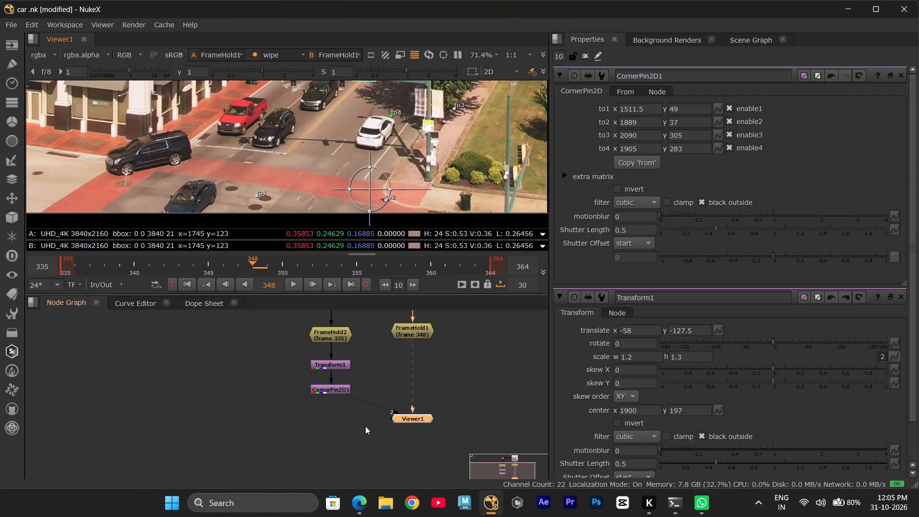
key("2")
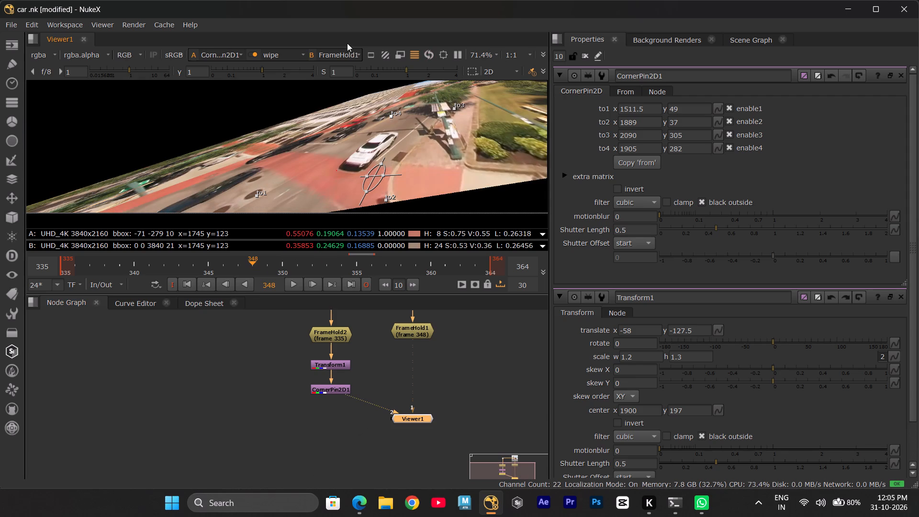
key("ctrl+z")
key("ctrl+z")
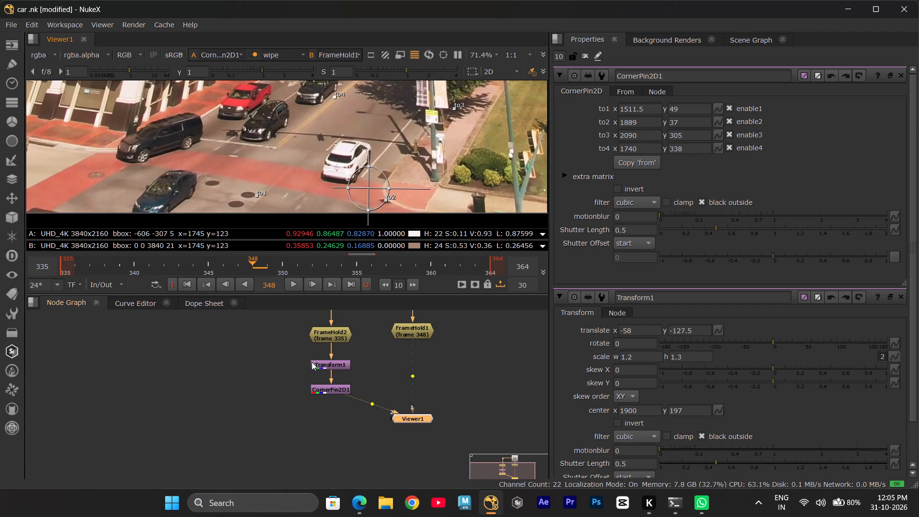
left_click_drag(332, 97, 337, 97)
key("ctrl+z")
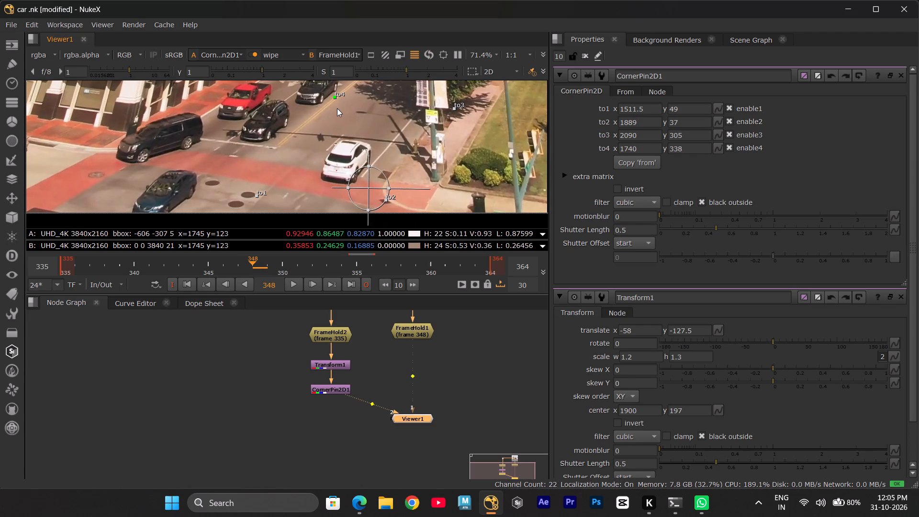
Nudge the to4 corner to about x 1739, y 329 while checking against the frame 348 hold.
left_click(336, 97)
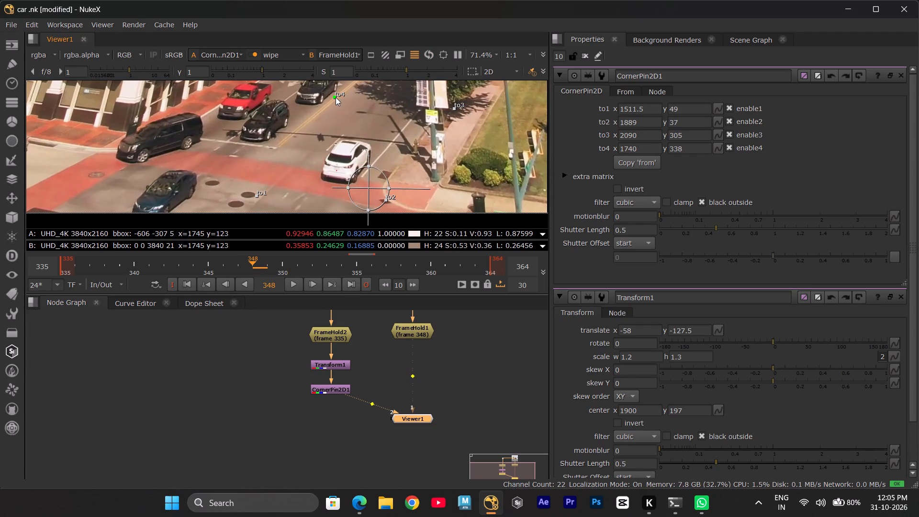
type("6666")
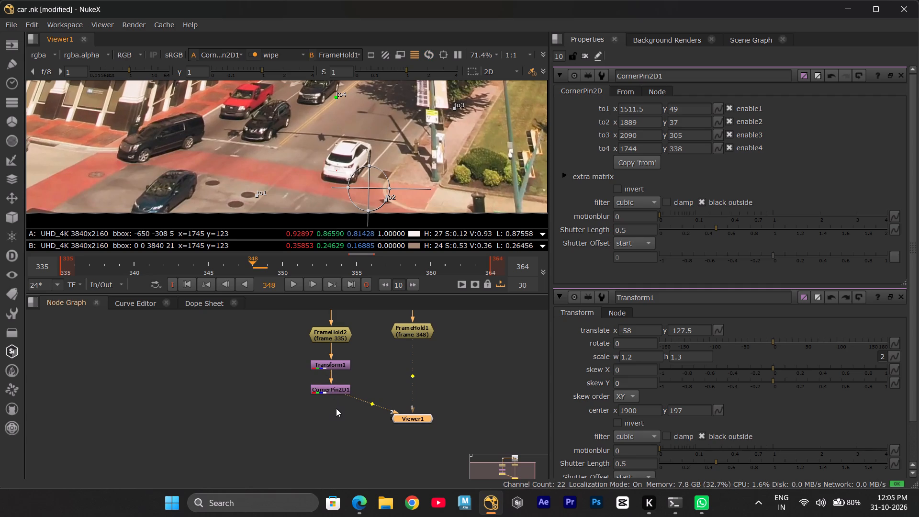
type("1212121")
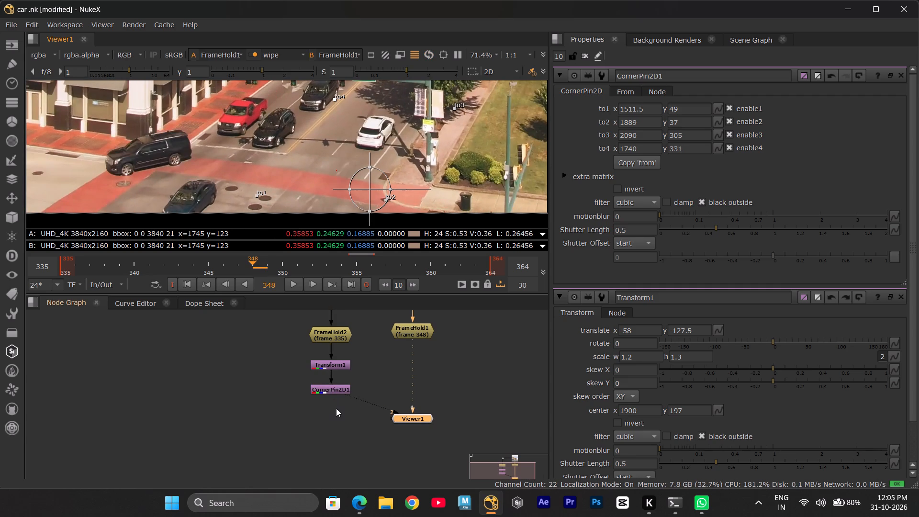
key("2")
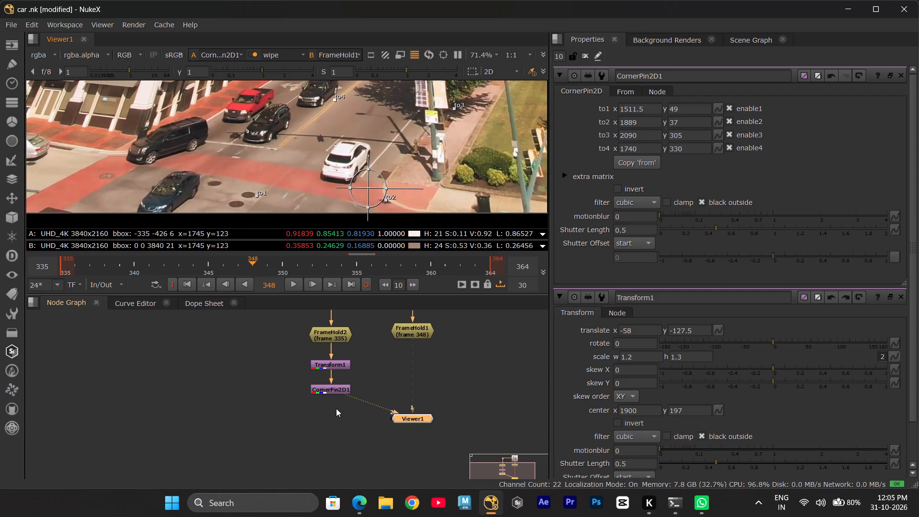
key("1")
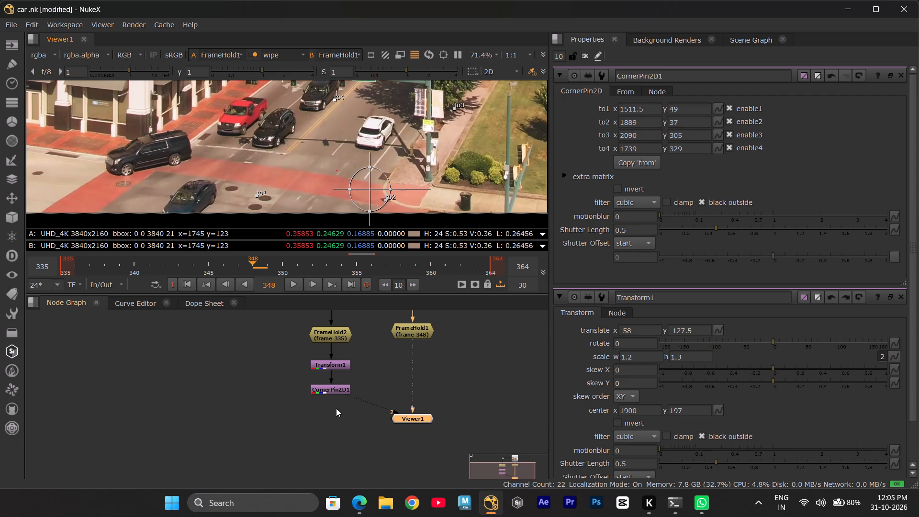
Nudge the to1 corner to about x 1527.5, y 55 and compare the warp with the frame 348 hold.
left_click(257, 195)
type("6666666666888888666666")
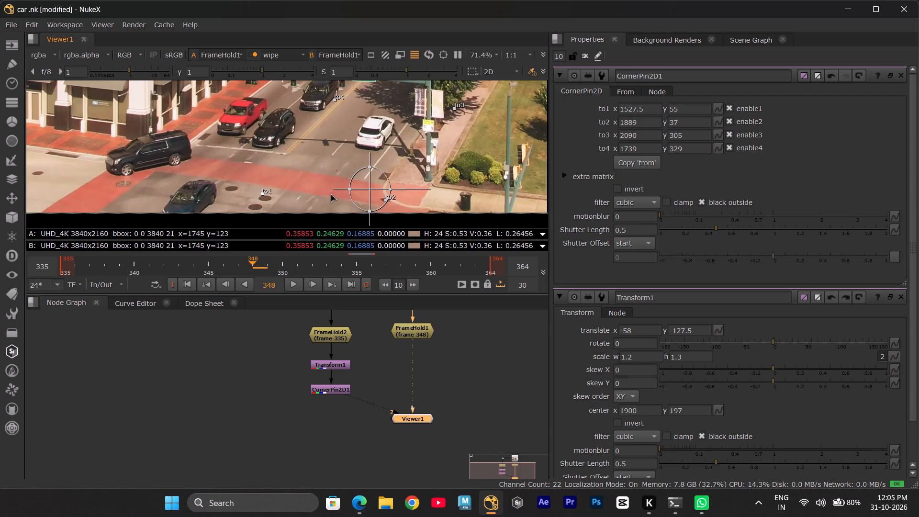
left_click(421, 416)
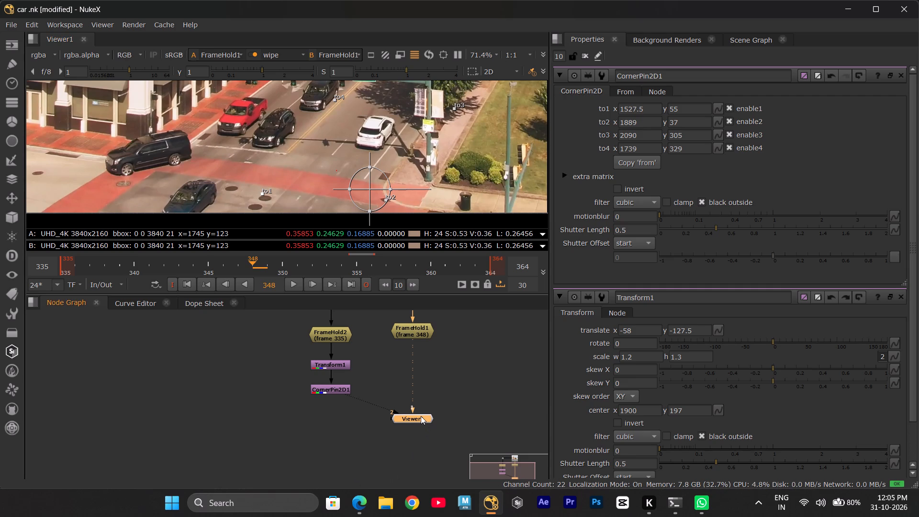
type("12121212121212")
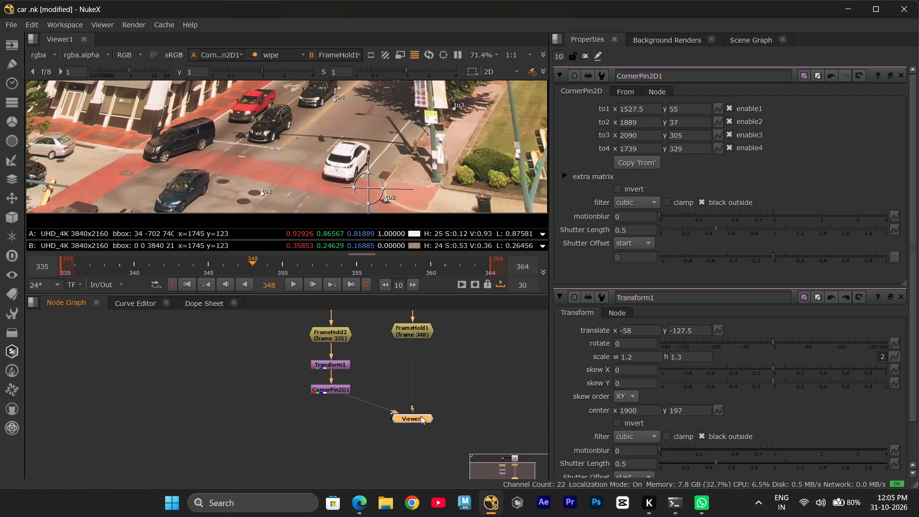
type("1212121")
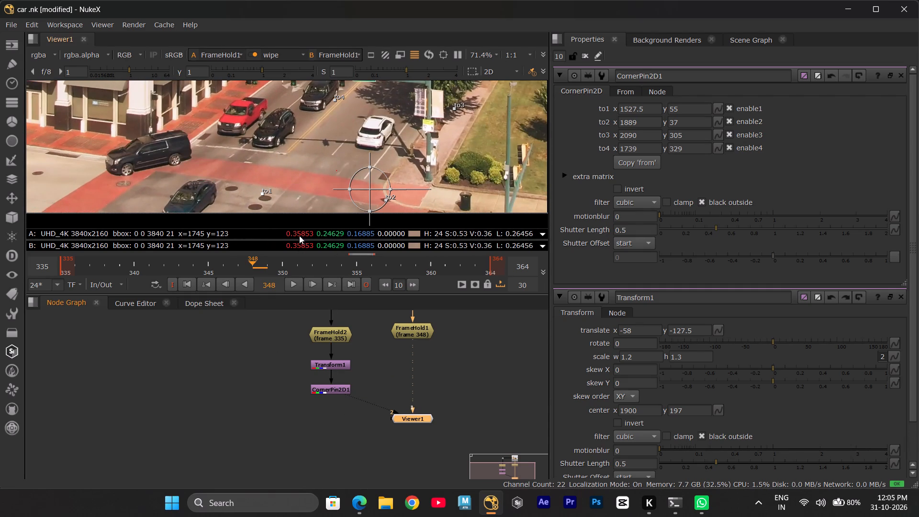
Lower the to1 corner to about x 1529, y 40 and compare the result with the frame 348 hold.
left_click_drag(262, 194, 263, 199)
left_click(405, 418)
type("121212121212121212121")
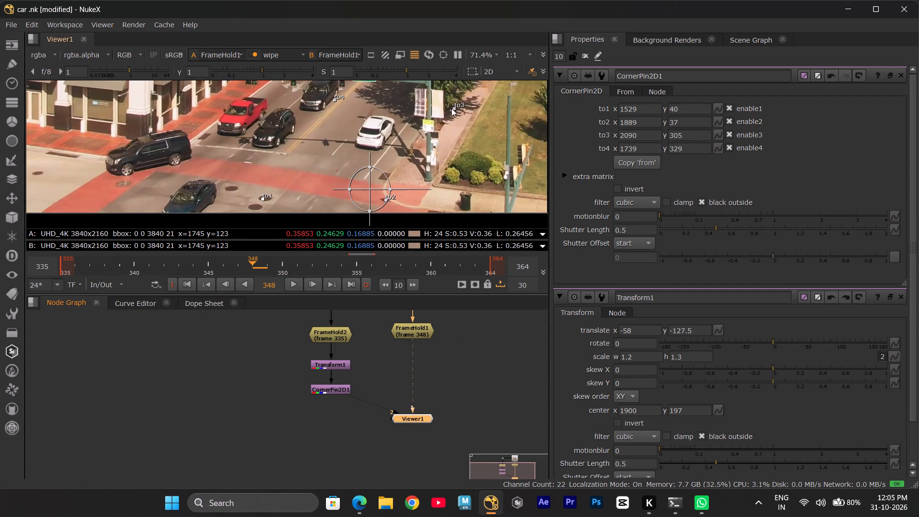
Readjust the other corners: to3 about x 2083, y 315; to4 about x 1761, y 336; to2 about x 1874, y 31.
left_click(454, 109)
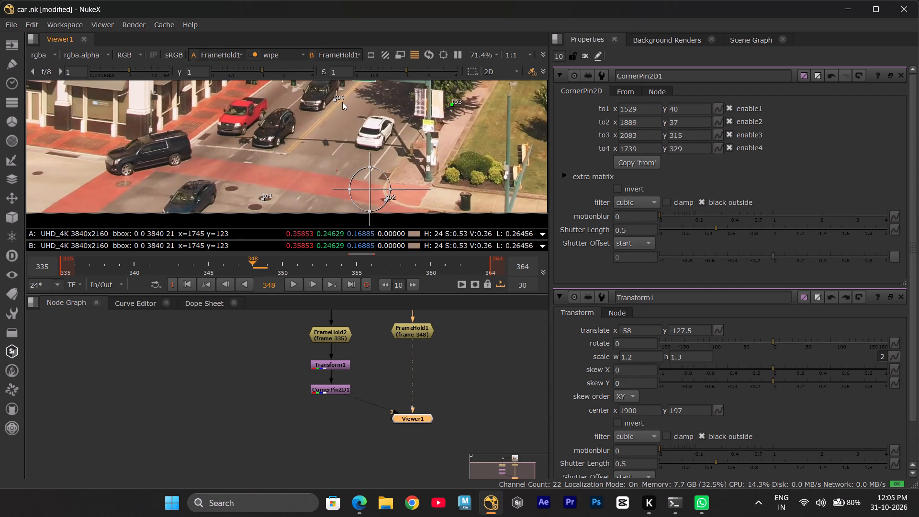
left_click_drag(335, 99, 343, 96)
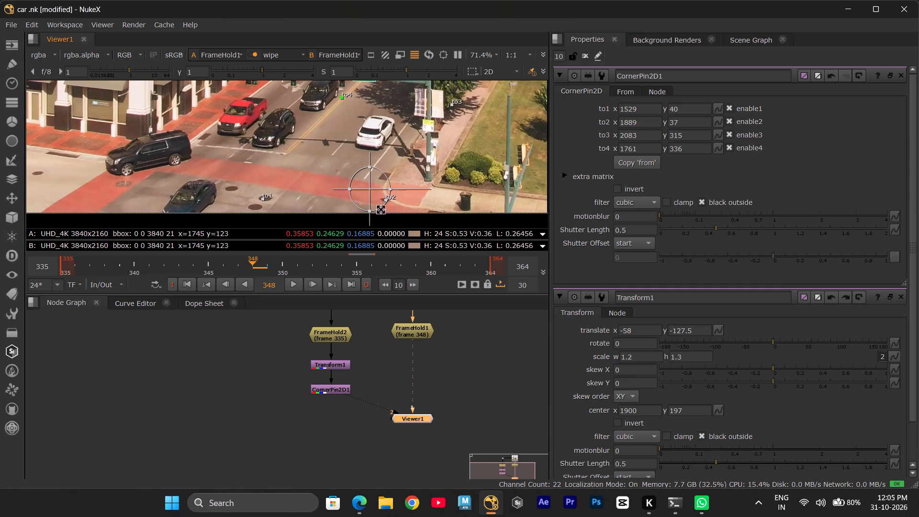
left_click_drag(387, 201, 382, 202)
Compare the warped frame with the frame 348 hold, examining the lane lines, hydrant and signal pole around the white car.
left_click(401, 417)
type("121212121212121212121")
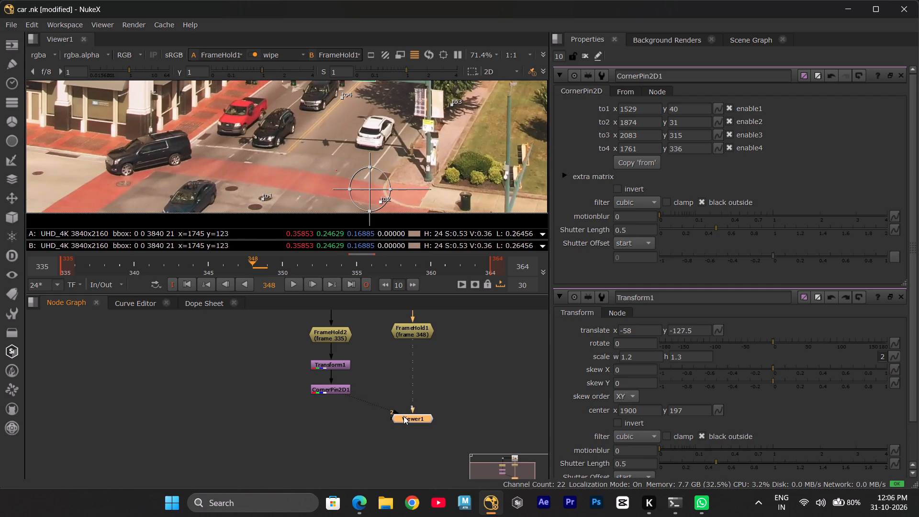
scroll(405, 140, "up", 4)
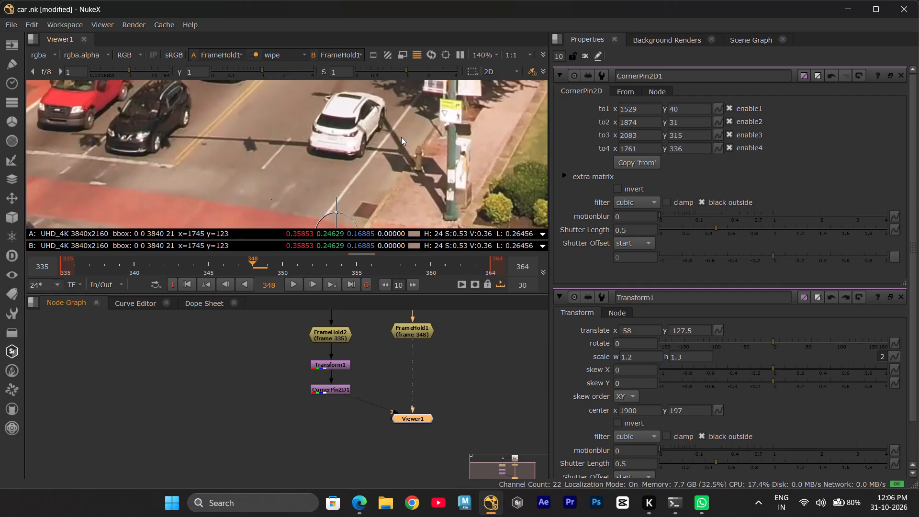
scroll(401, 137, "up", 1)
middle_click_drag(401, 136, 394, 149)
left_click(420, 418)
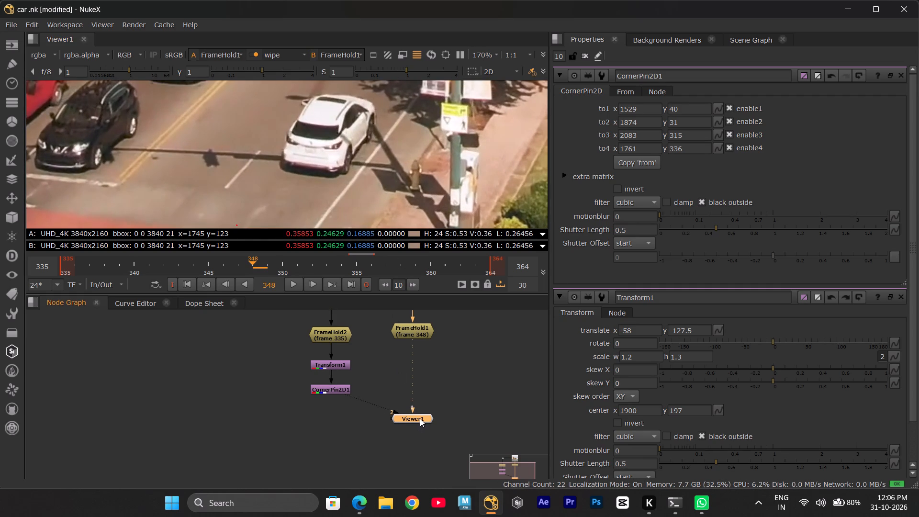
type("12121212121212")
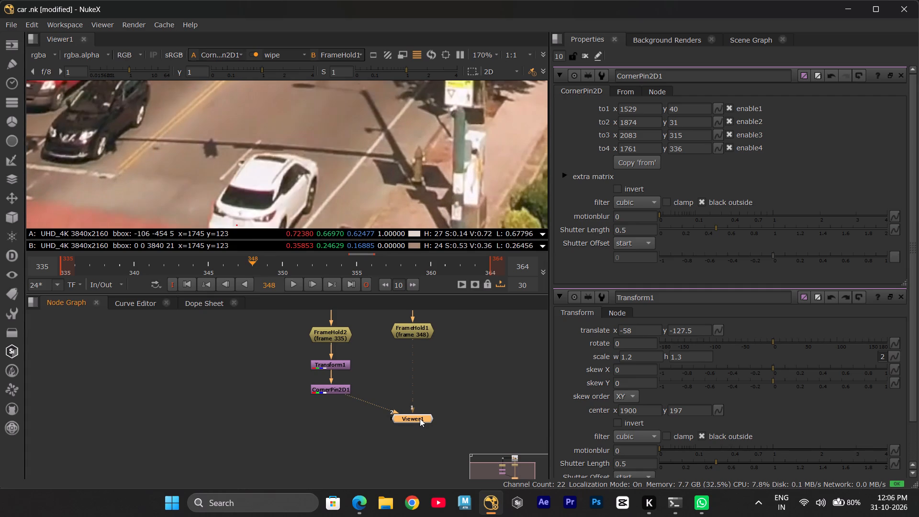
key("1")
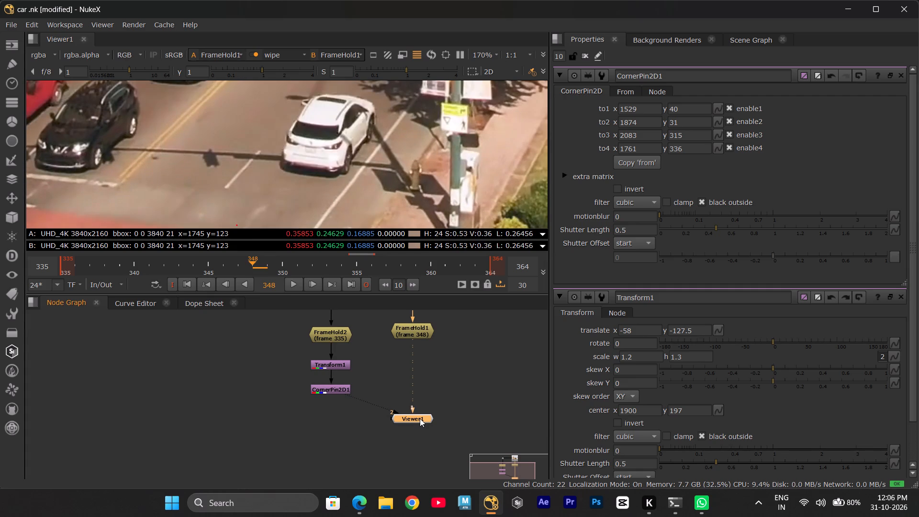
Lower CornerPin2D1's to3 corner to about x 2082, y 312 and its to4 corner to about x 1761, y 330.
scroll(438, 152, "down", 6)
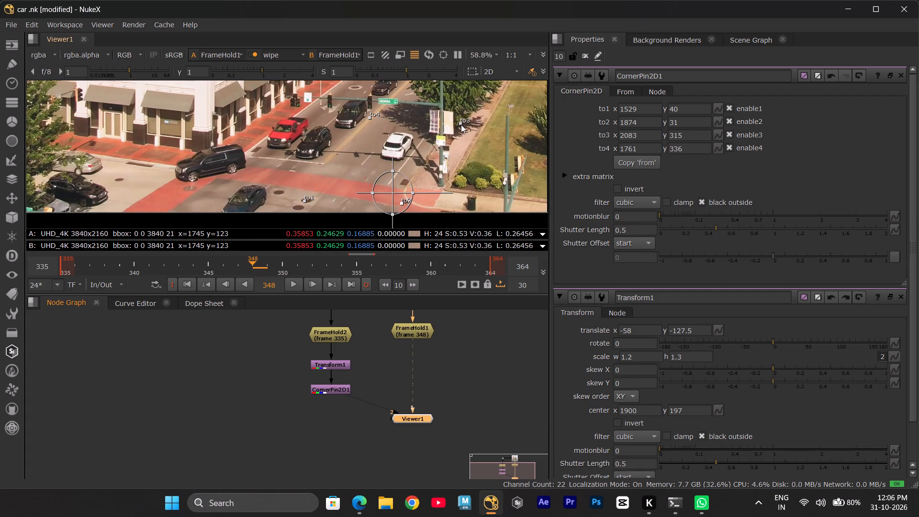
left_click(461, 124)
scroll(448, 134, "up", 4)
middle_click_drag(447, 138, 441, 155)
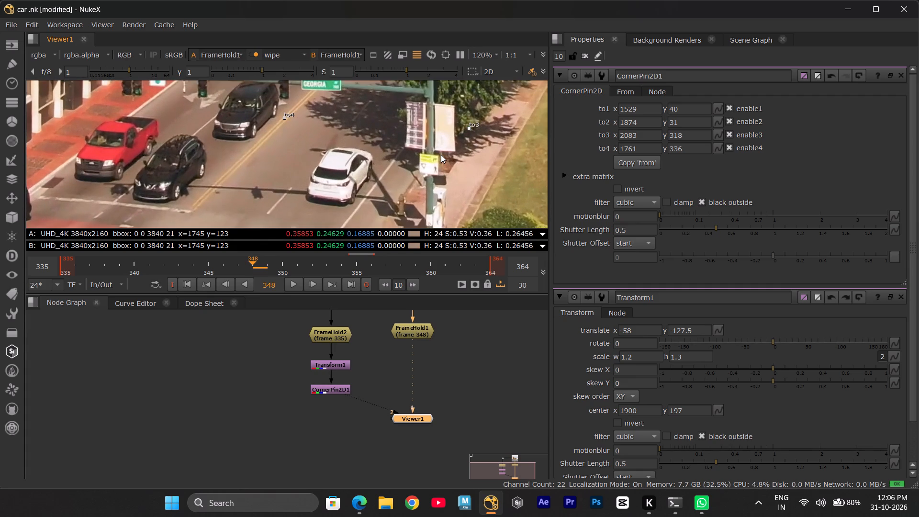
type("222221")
left_click(284, 117)
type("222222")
scroll(294, 107, "down", 2)
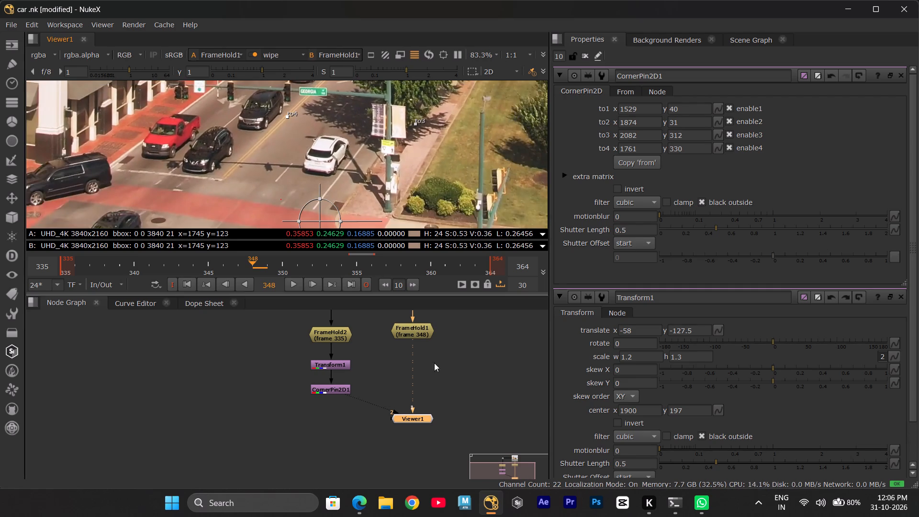
Compare the warped frame with the frame 348 hold, examining the intersection closely and the whole picture.
left_click(422, 420)
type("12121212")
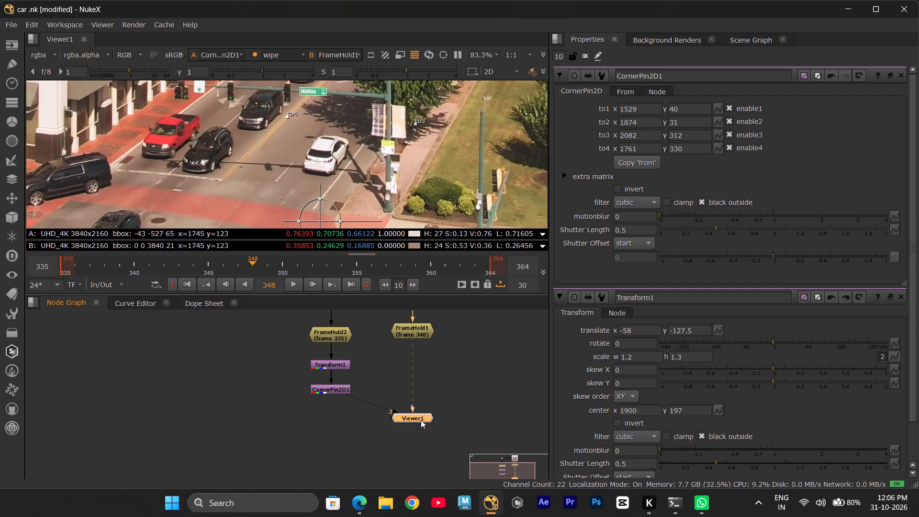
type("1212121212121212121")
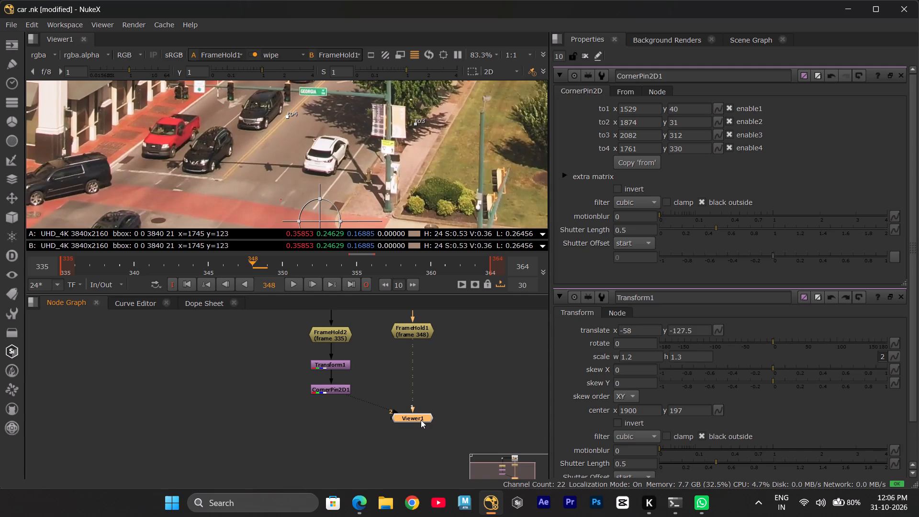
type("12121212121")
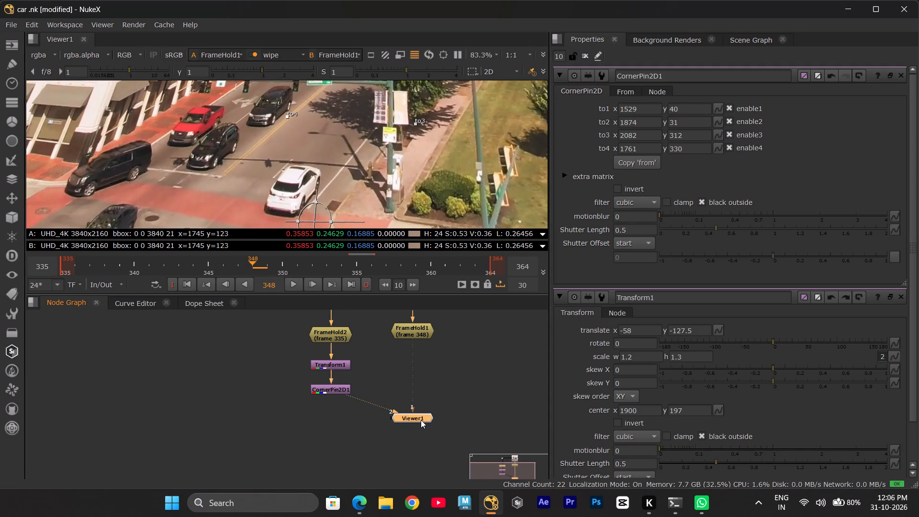
scroll(330, 135, "down", 9)
middle_click_drag(344, 131, 318, 199)
left_click(407, 417)
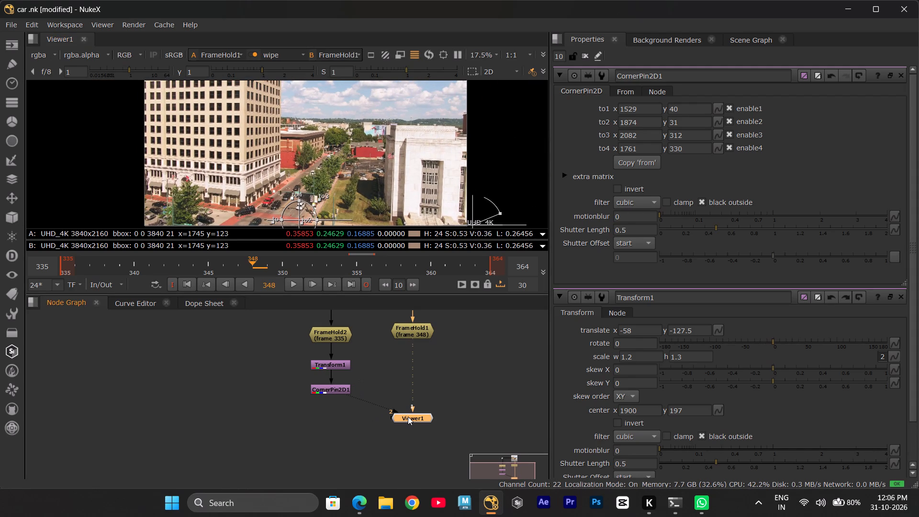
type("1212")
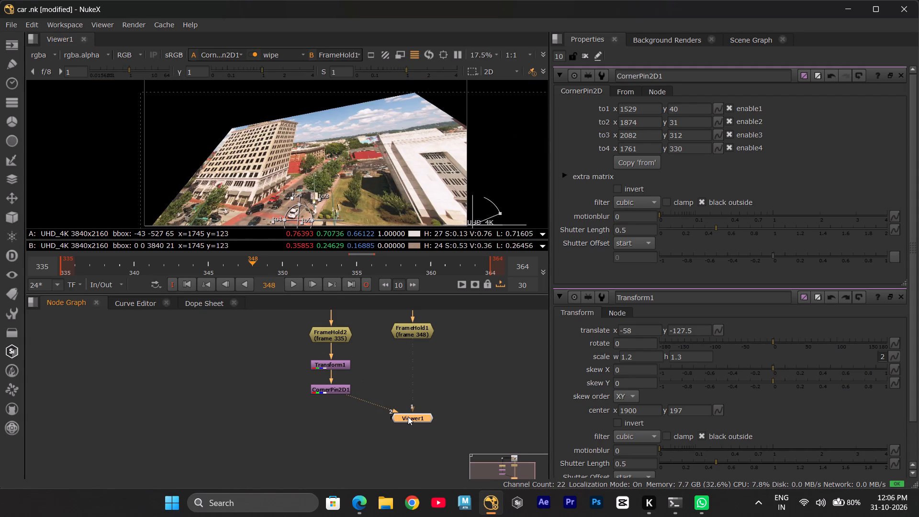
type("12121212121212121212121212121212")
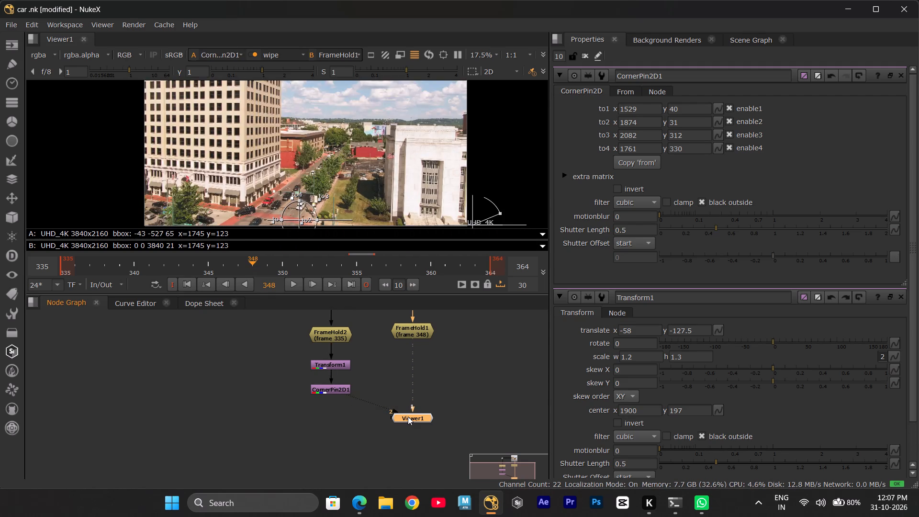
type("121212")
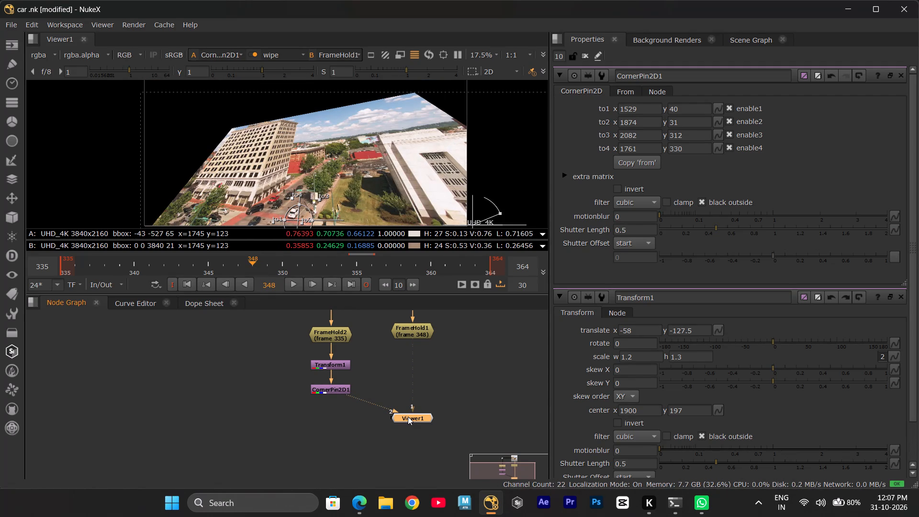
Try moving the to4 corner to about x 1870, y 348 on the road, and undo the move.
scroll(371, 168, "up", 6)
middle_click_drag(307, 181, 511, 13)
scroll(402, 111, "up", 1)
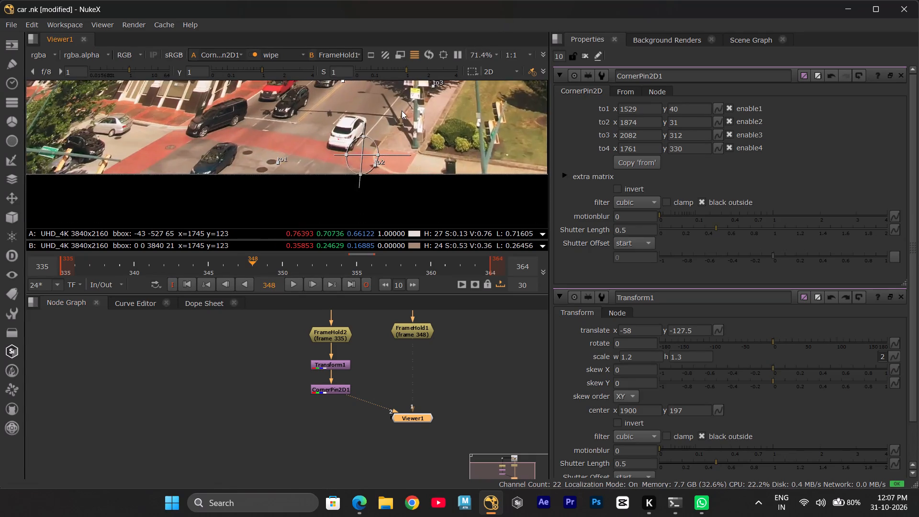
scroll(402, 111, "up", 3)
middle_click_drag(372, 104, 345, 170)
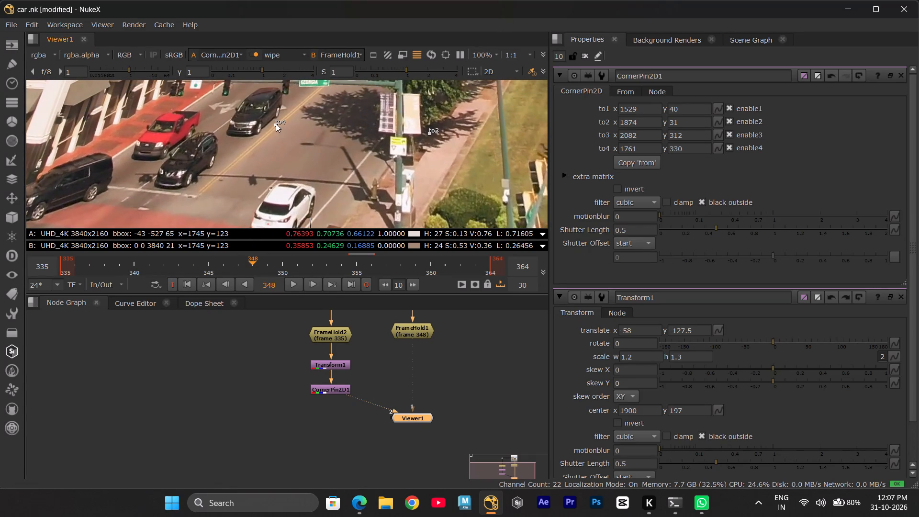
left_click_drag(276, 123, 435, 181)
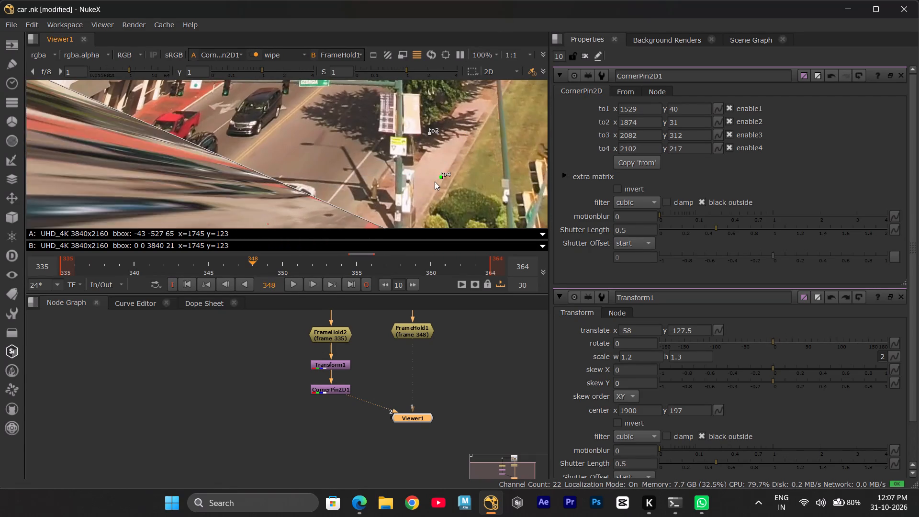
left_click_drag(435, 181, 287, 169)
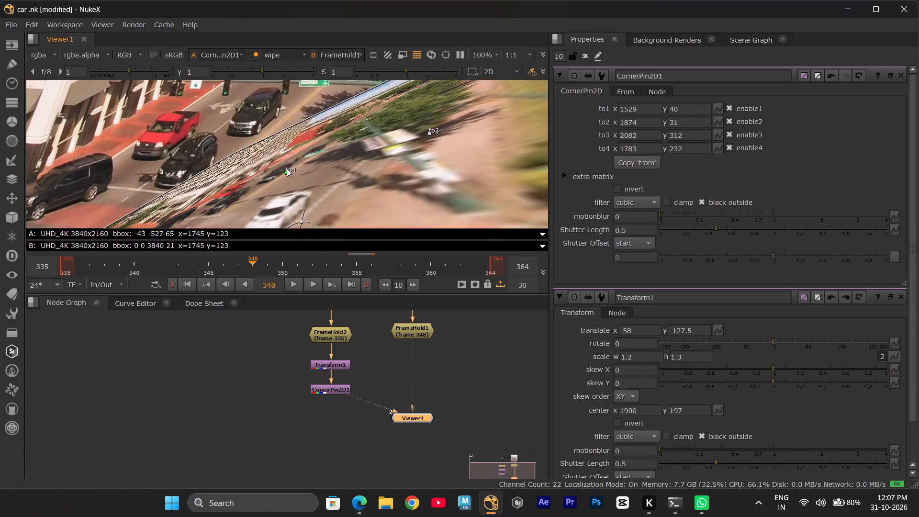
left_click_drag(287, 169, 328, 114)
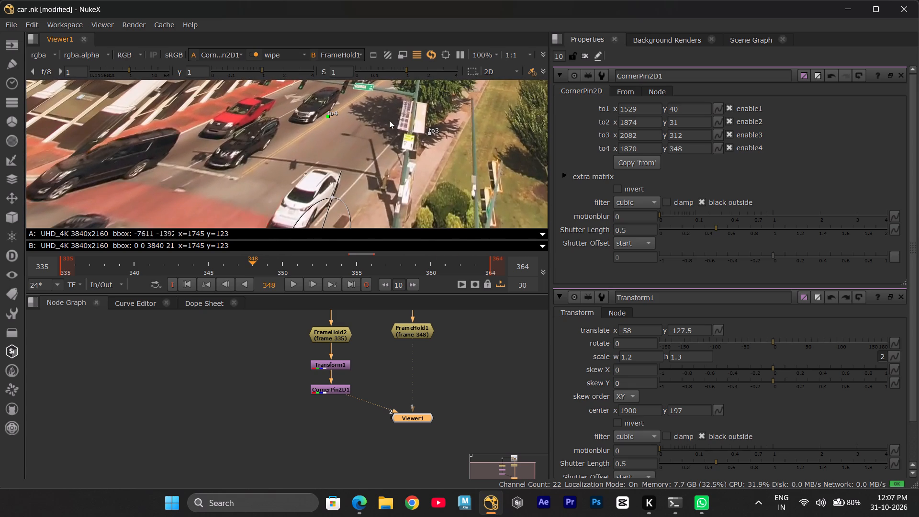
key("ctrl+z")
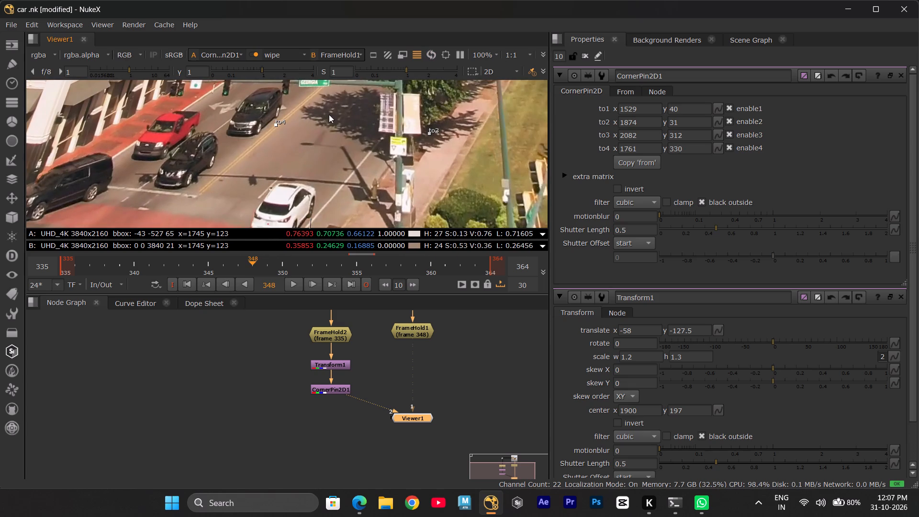
Move the viewer's wipe handle to the intersection near the to2 corner, splitting the two frames there.
scroll(276, 121, "down", 6)
middle_click_drag(283, 117, 271, 134)
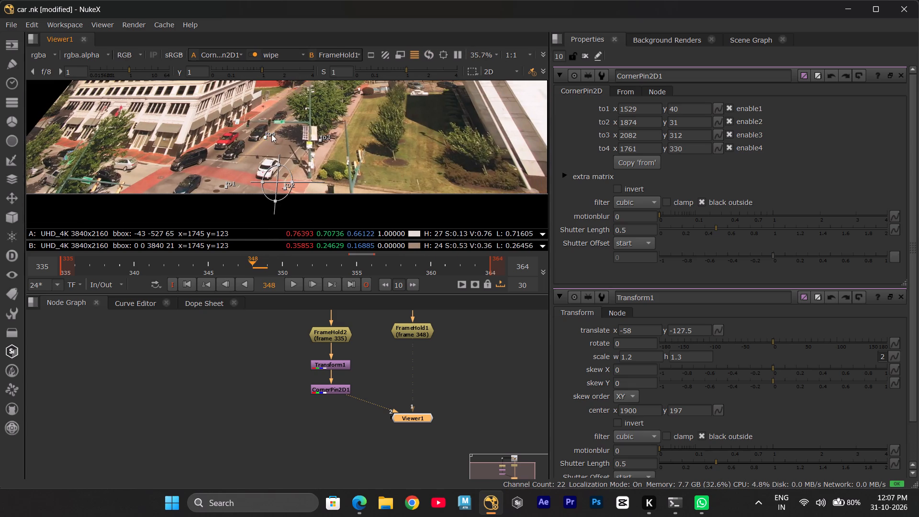
middle_click_drag(271, 134, 168, 146)
scroll(169, 148, "down", 1)
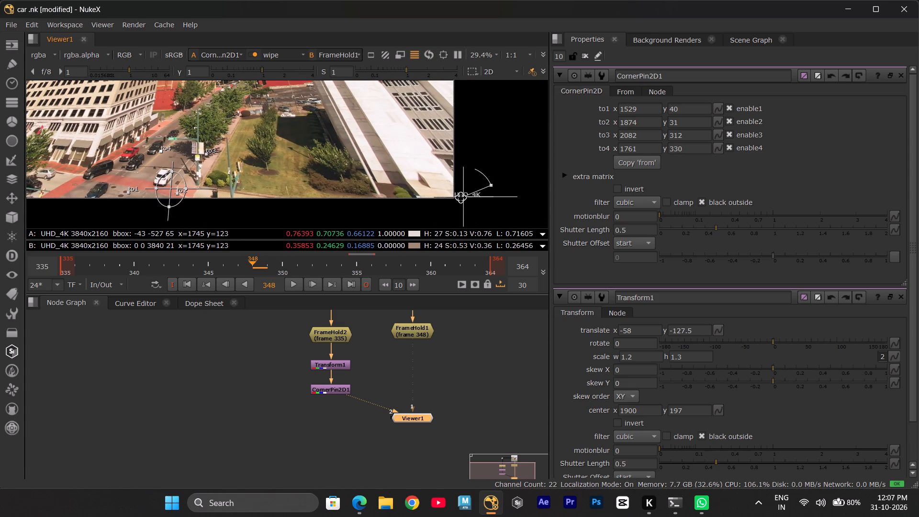
left_click_drag(461, 198, 178, 203)
middle_click_drag(194, 167, 307, 161)
Move the to4 corner by the black car down to about x 1751, y 301.5.
scroll(305, 146, "up", 8)
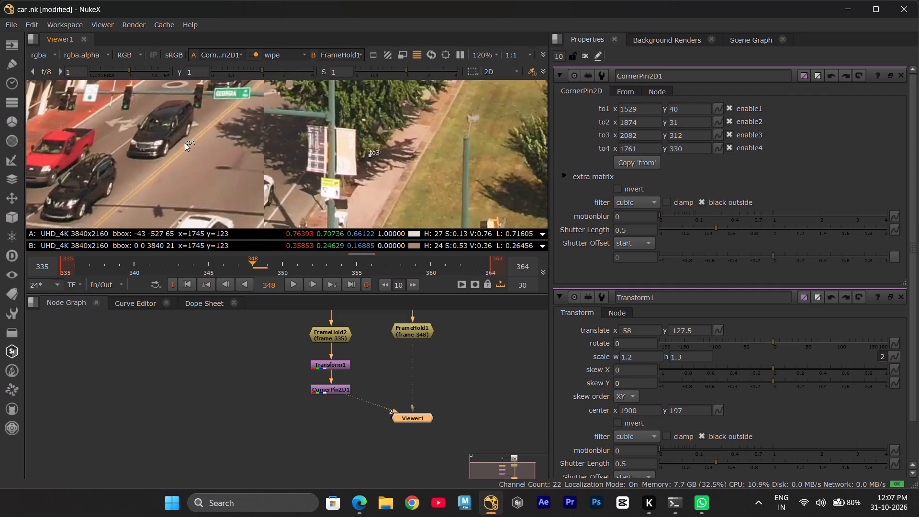
left_click_drag(183, 146, 178, 164)
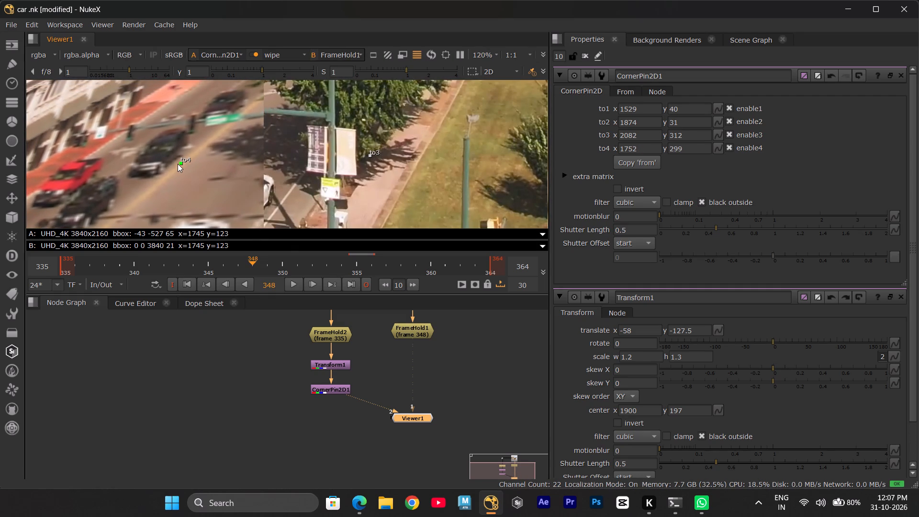
left_click_drag(178, 164, 177, 162)
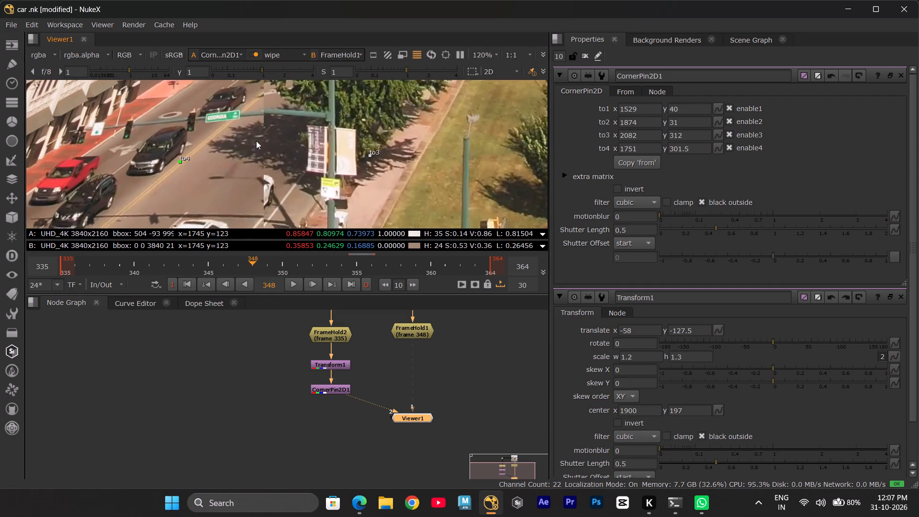
Move the to1 corner on the crosswalk to about x 1508, y 28.
middle_click_drag(198, 150, 280, 81)
scroll(280, 81, "up", 1)
scroll(248, 122, "down", 1)
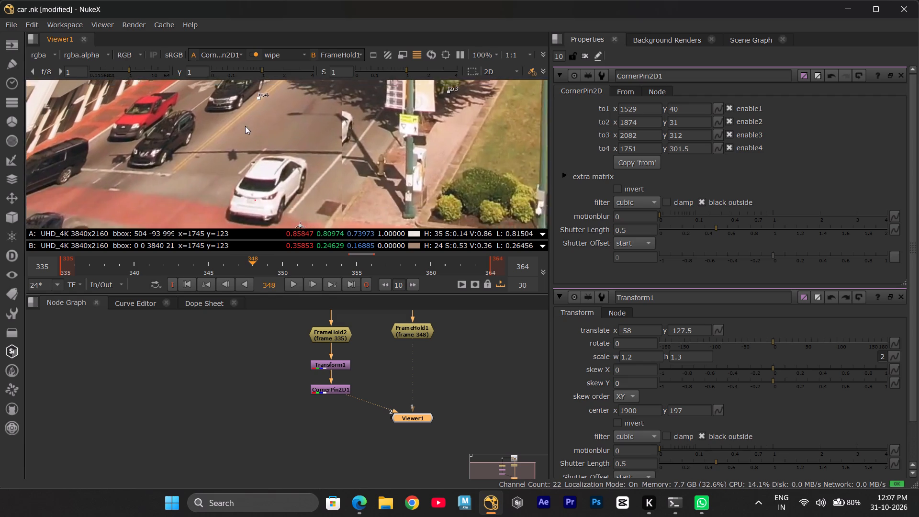
scroll(245, 126, "down", 5)
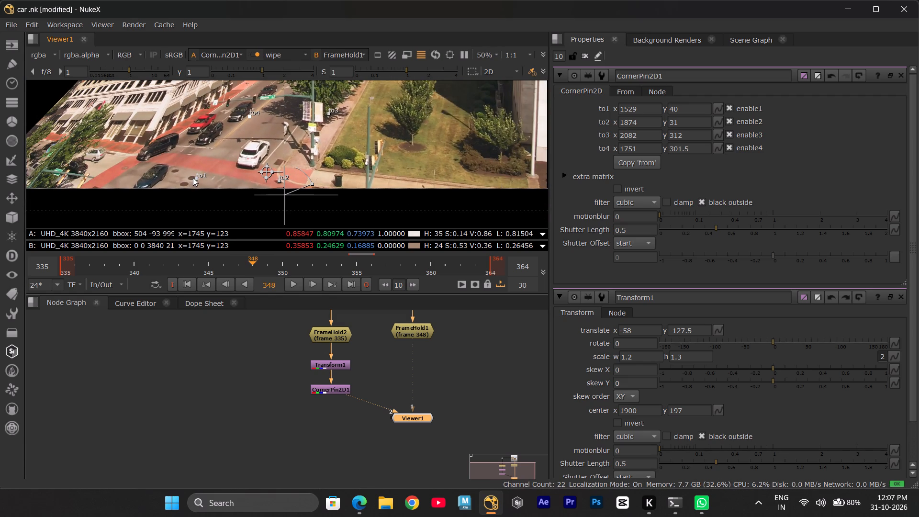
left_click_drag(195, 178, 192, 180)
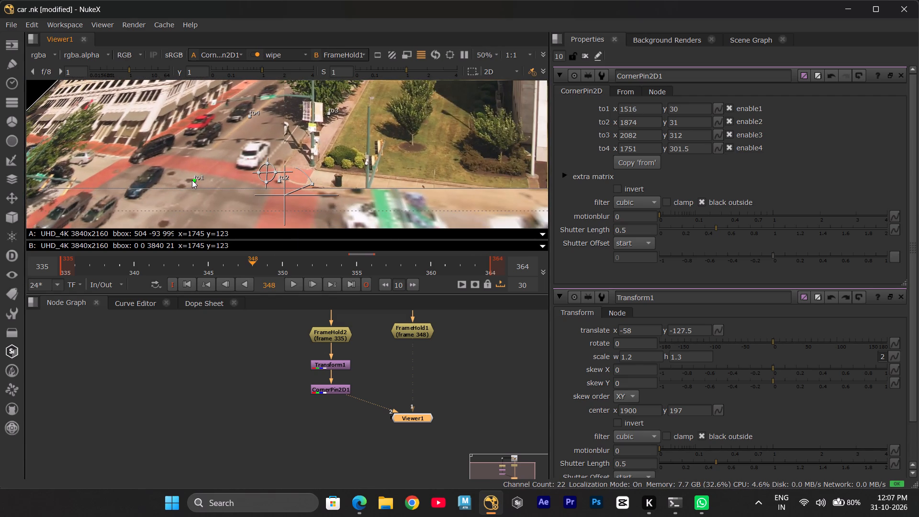
left_click_drag(192, 180, 190, 180)
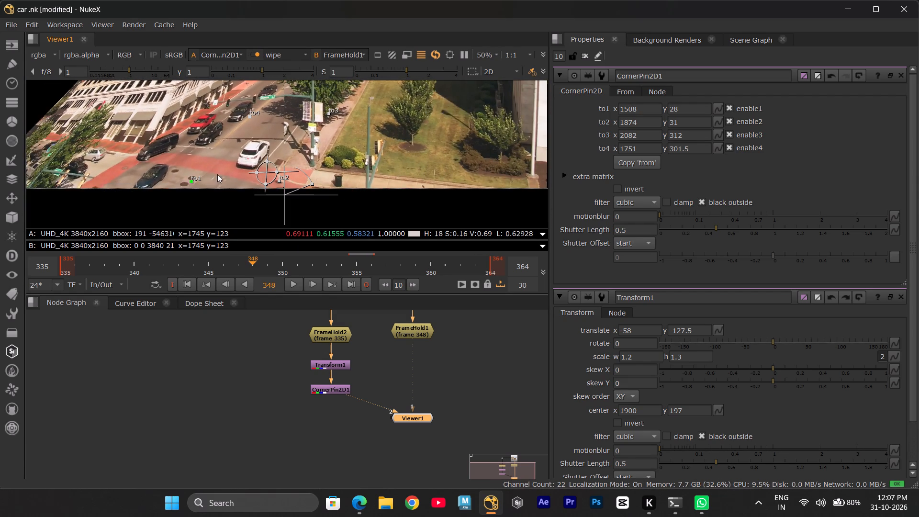
Move the to2 corner to about x 1824, y 32.
left_click_drag(279, 182, 276, 181)
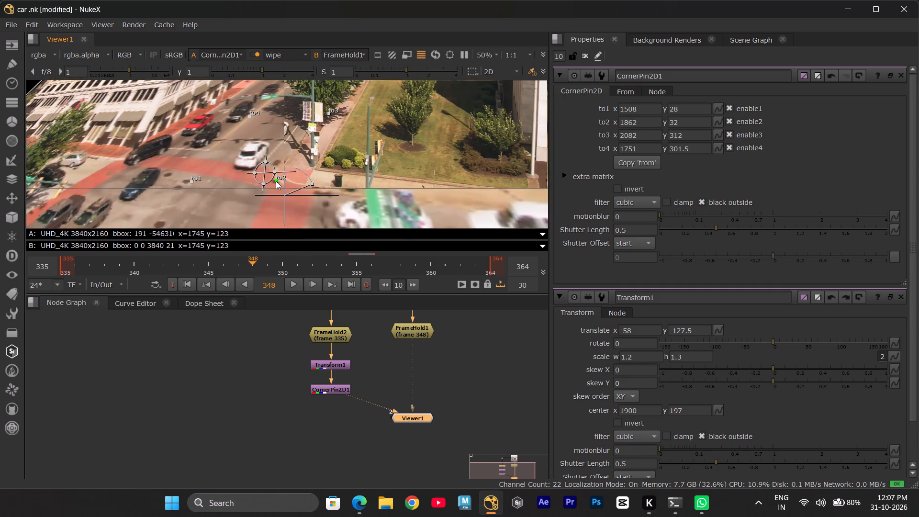
left_click_drag(276, 181, 266, 178)
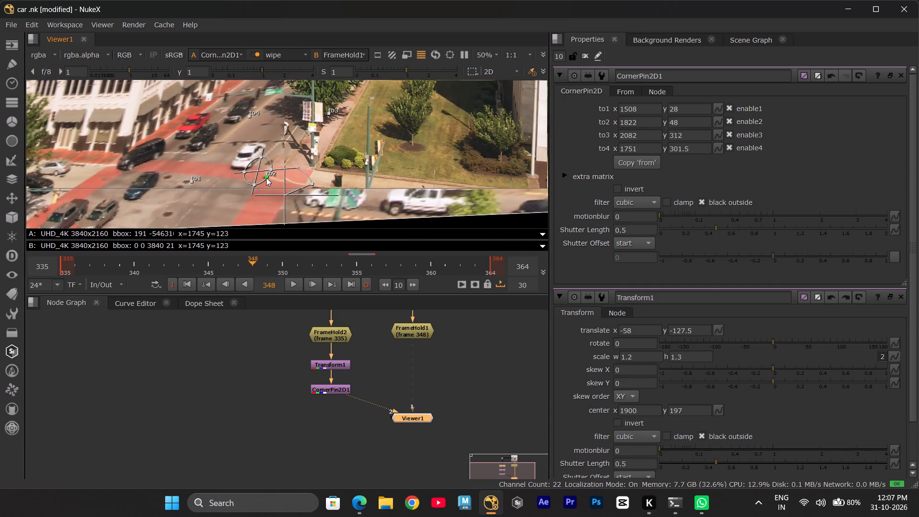
left_click_drag(266, 178, 267, 181)
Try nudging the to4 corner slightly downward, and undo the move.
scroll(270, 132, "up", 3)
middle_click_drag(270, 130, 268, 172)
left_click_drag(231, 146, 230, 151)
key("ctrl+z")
Raise the to2 corner below the white car to about x 1818, y 58.
scroll(299, 133, "down", 2)
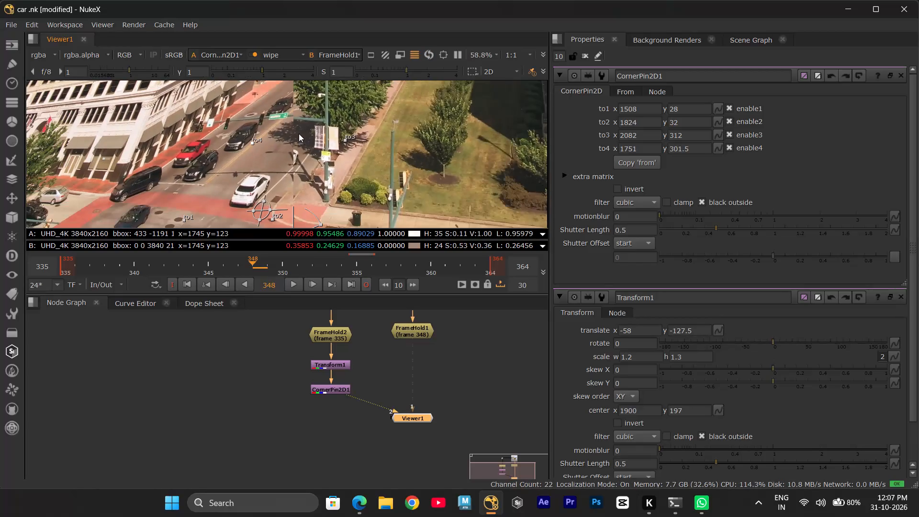
middle_click_drag(300, 138, 325, 94)
middle_click_drag(326, 138, 310, 155)
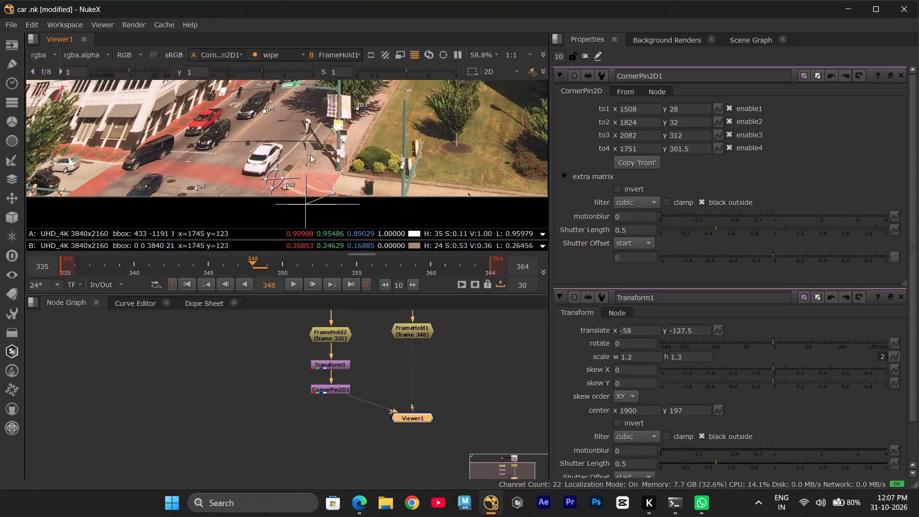
middle_click_drag(310, 155, 292, 170)
scroll(291, 169, "down", 1)
left_click_drag(266, 201, 266, 202)
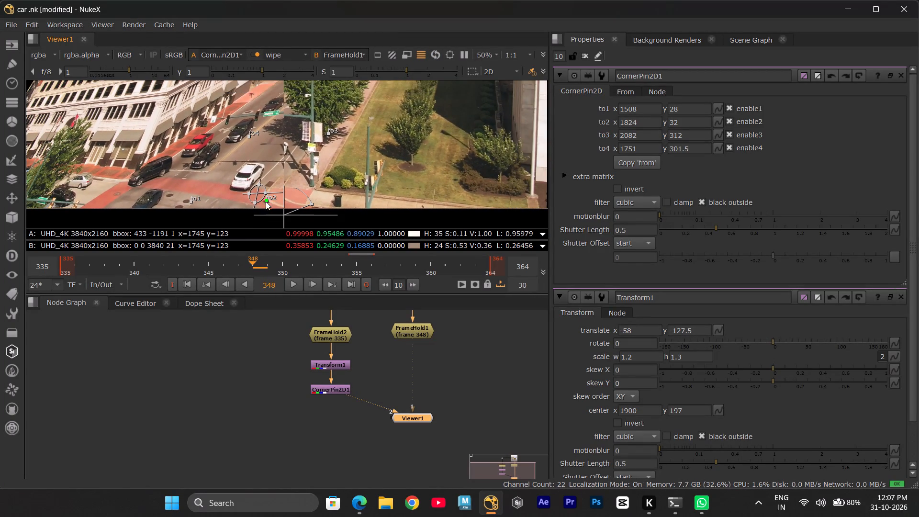
left_click_drag(266, 202, 268, 195)
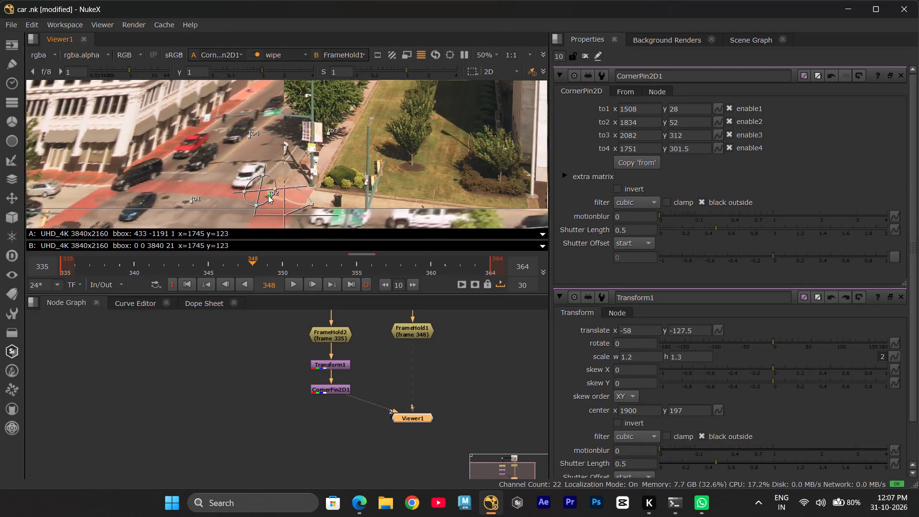
left_click_drag(268, 195, 265, 195)
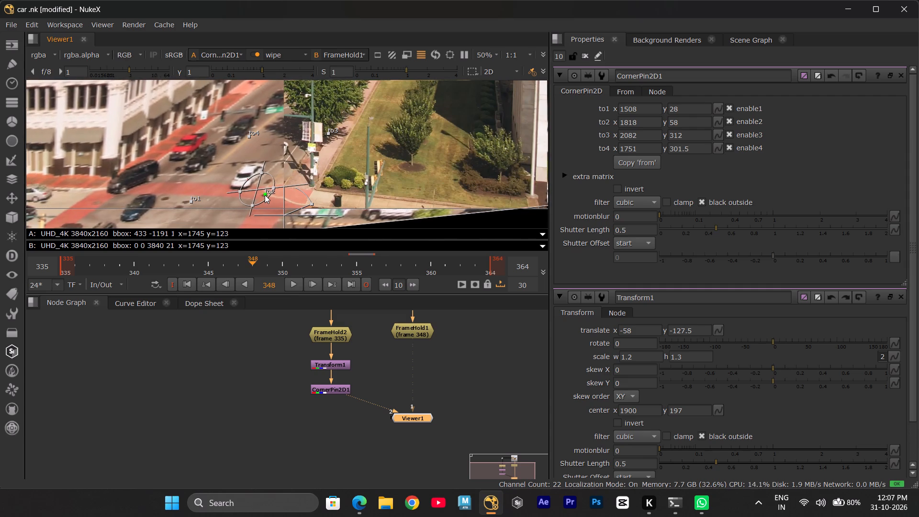
Move the to3 corner beside the signal pole banners to about x 2022, y 298.
middle_click_drag(288, 167, 271, 202)
left_click_drag(313, 166, 311, 170)
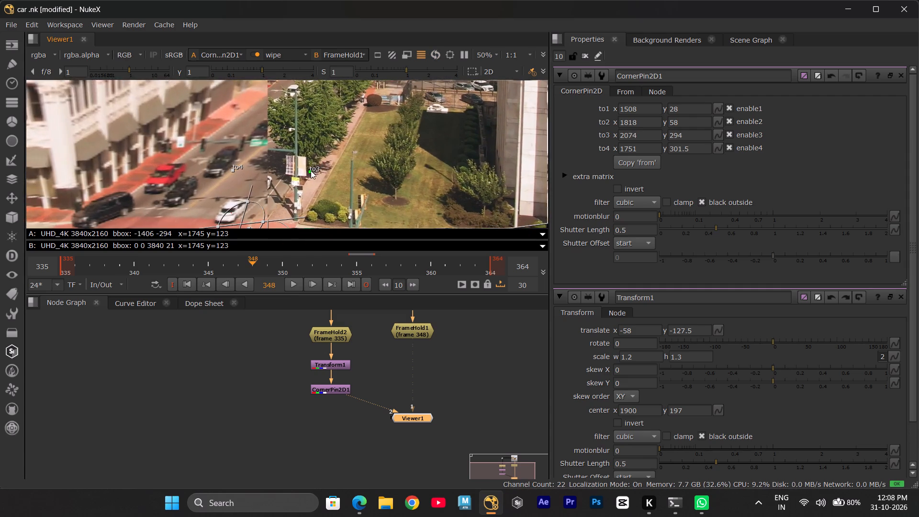
left_click_drag(311, 170, 298, 169)
scroll(247, 157, "up", 8)
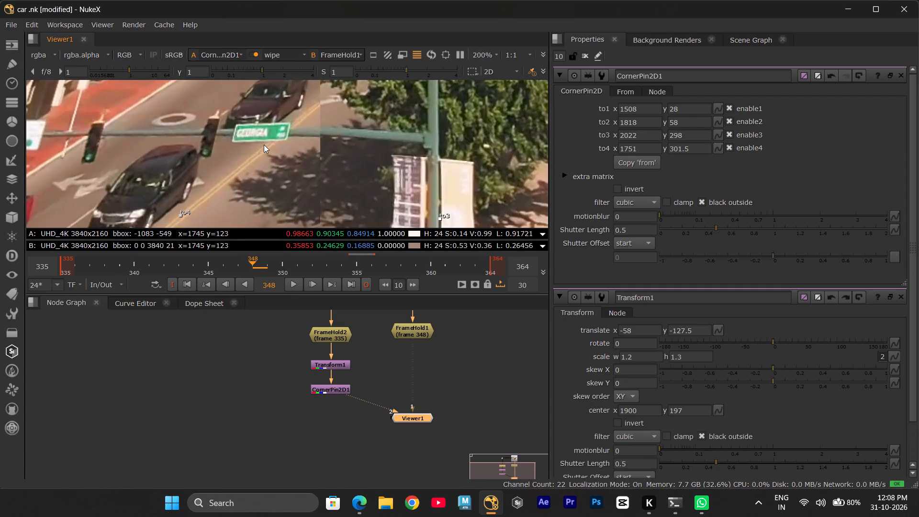
Move the Transform1 image at the intersection to a translate of about x 8, y -148.
scroll(264, 144, "down", 7)
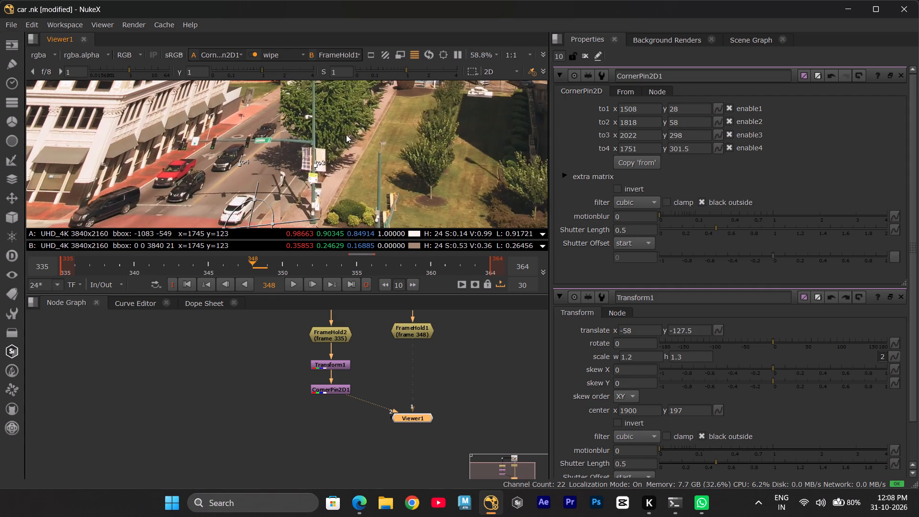
middle_click_drag(294, 161, 286, 112)
scroll(266, 137, "up", 2)
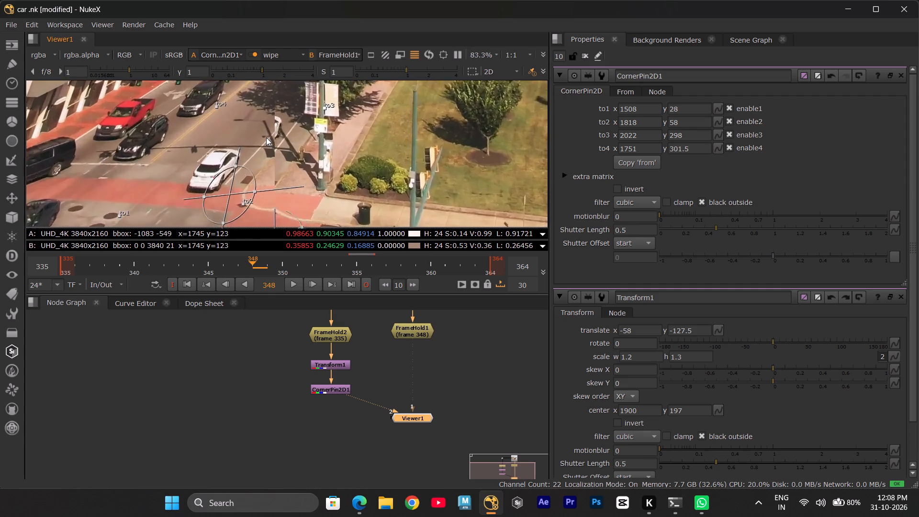
scroll(266, 137, "up", 2)
scroll(276, 148, "down", 4)
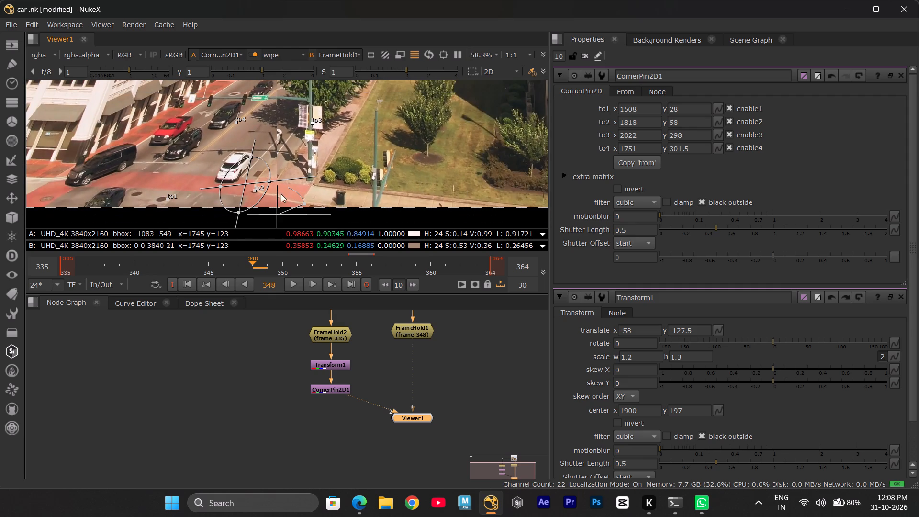
left_click_drag(276, 215, 279, 214)
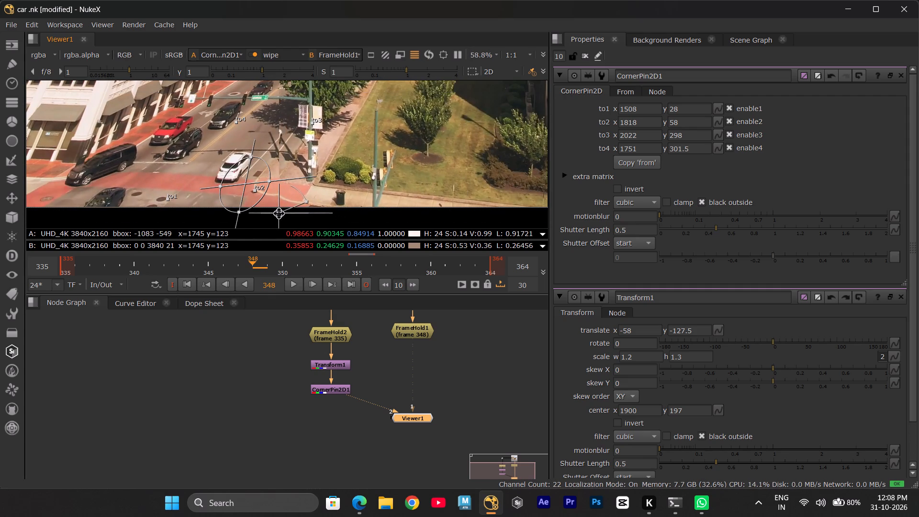
left_click_drag(279, 214, 282, 215)
left_click_drag(247, 183, 247, 183)
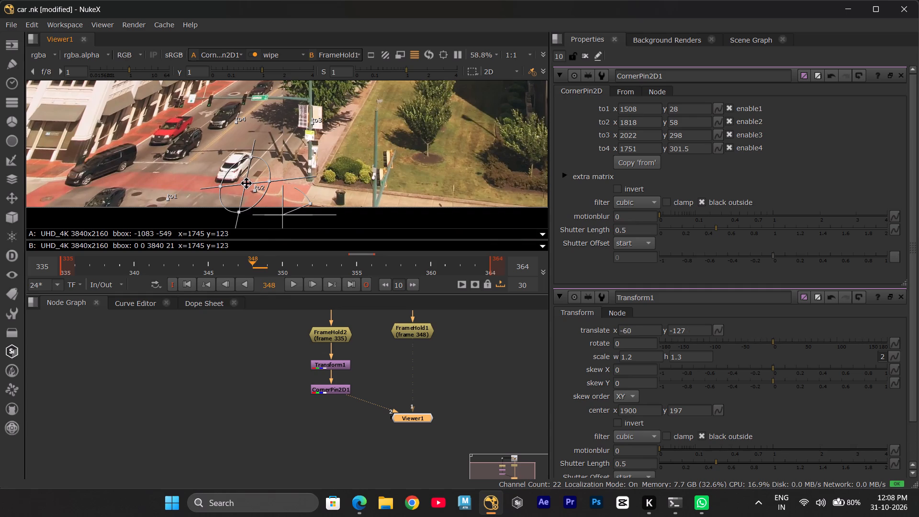
left_click_drag(247, 183, 262, 187)
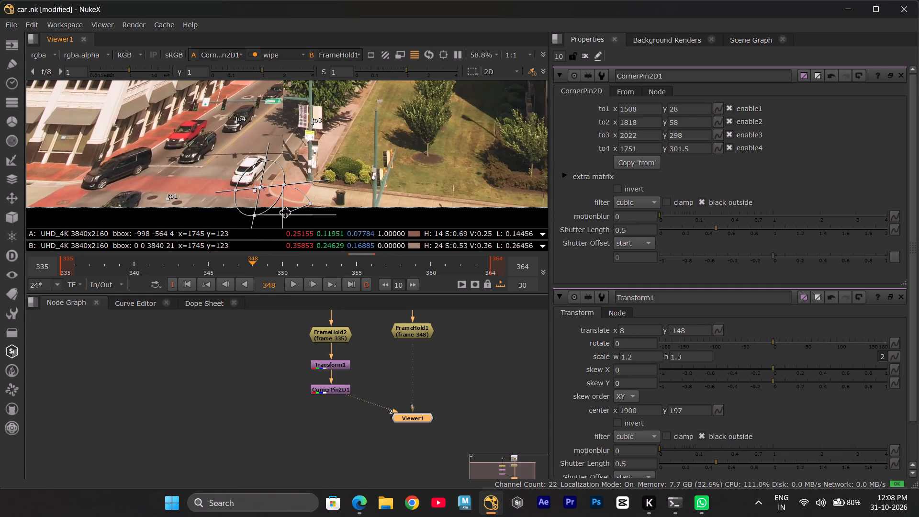
Sweep the viewer wipe across the white car and crosswalk to compare the alignment of the two frame holds.
left_click_drag(284, 213, 292, 195)
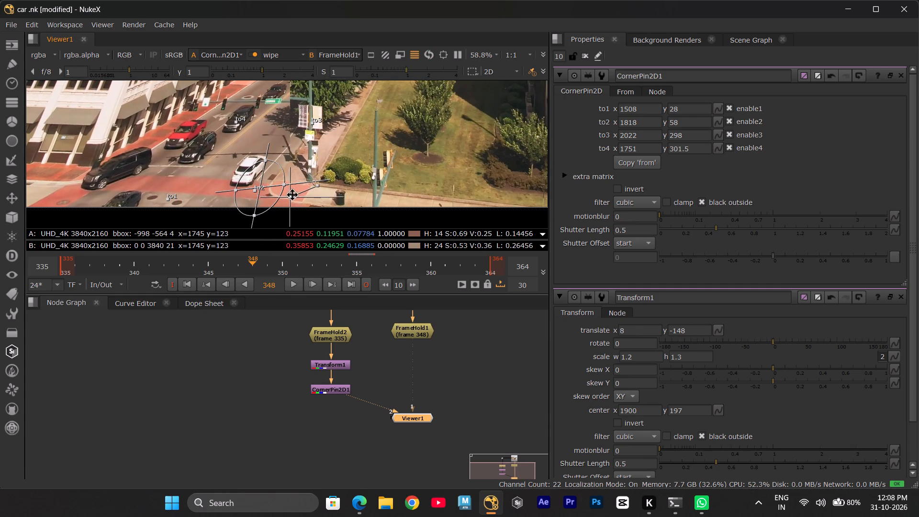
left_click_drag(292, 195, 274, 192)
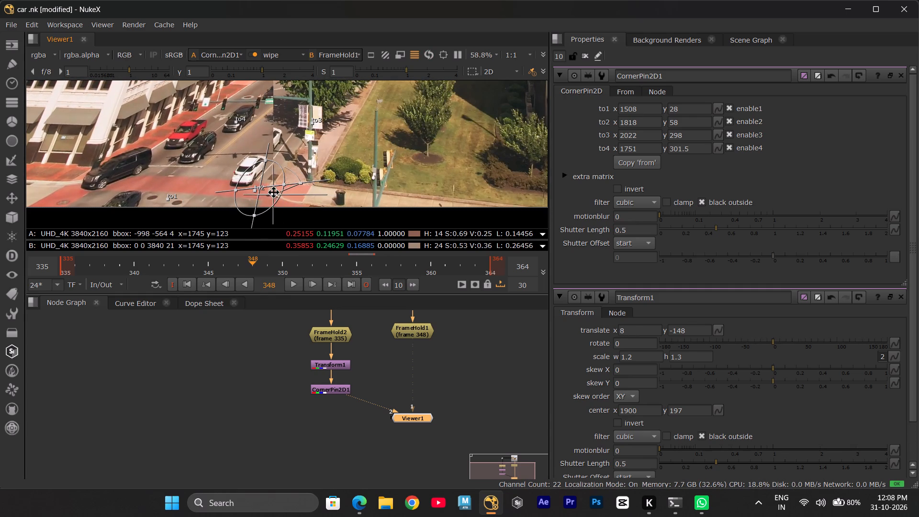
left_click_drag(274, 192, 269, 189)
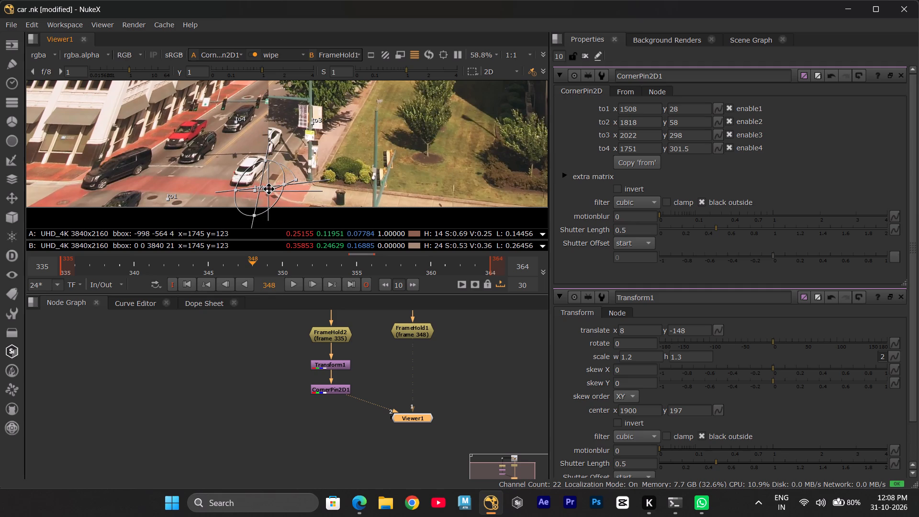
left_click_drag(269, 189, 267, 189)
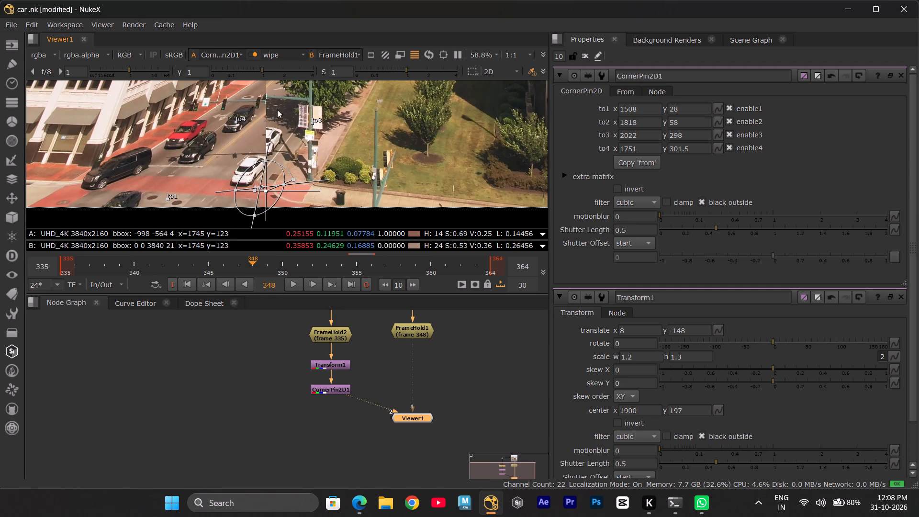
scroll(261, 114, "up", 5)
scroll(261, 112, "down", 11)
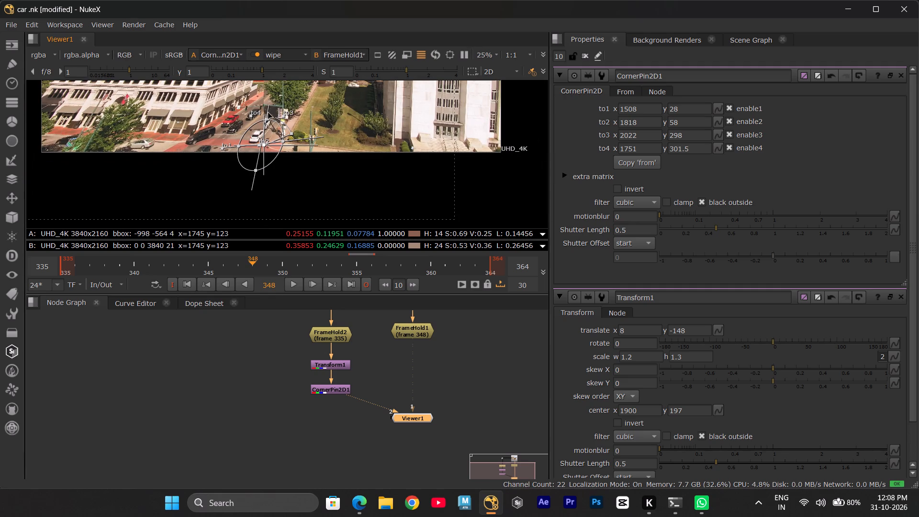